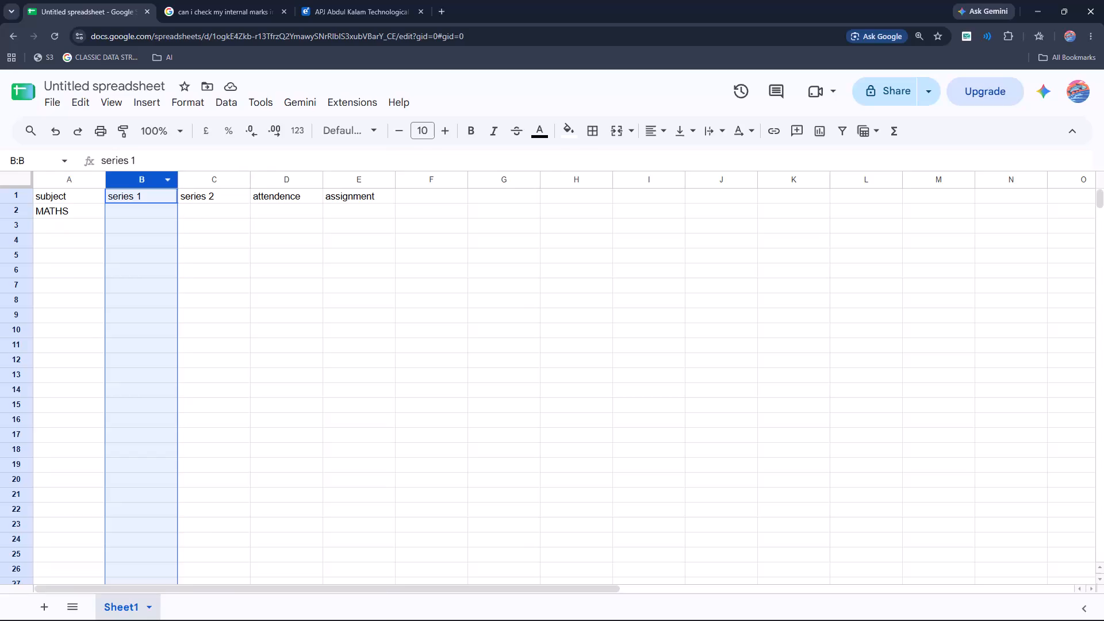
Insert a blank column beside series 2 and position it between series 2 and attendence.
{"action": "right_click", "coordinate": [153, 179]}
{"action": "left_click", "coordinate": [137, 254]}
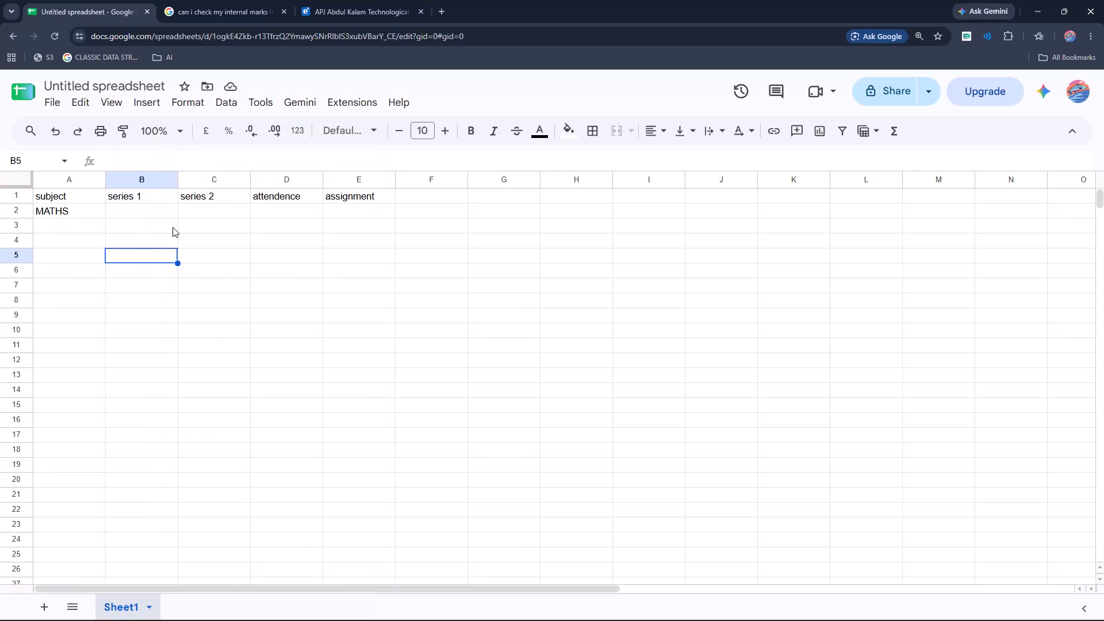
{"action": "left_click", "coordinate": [218, 182]}
{"action": "right_click", "coordinate": [218, 182]}
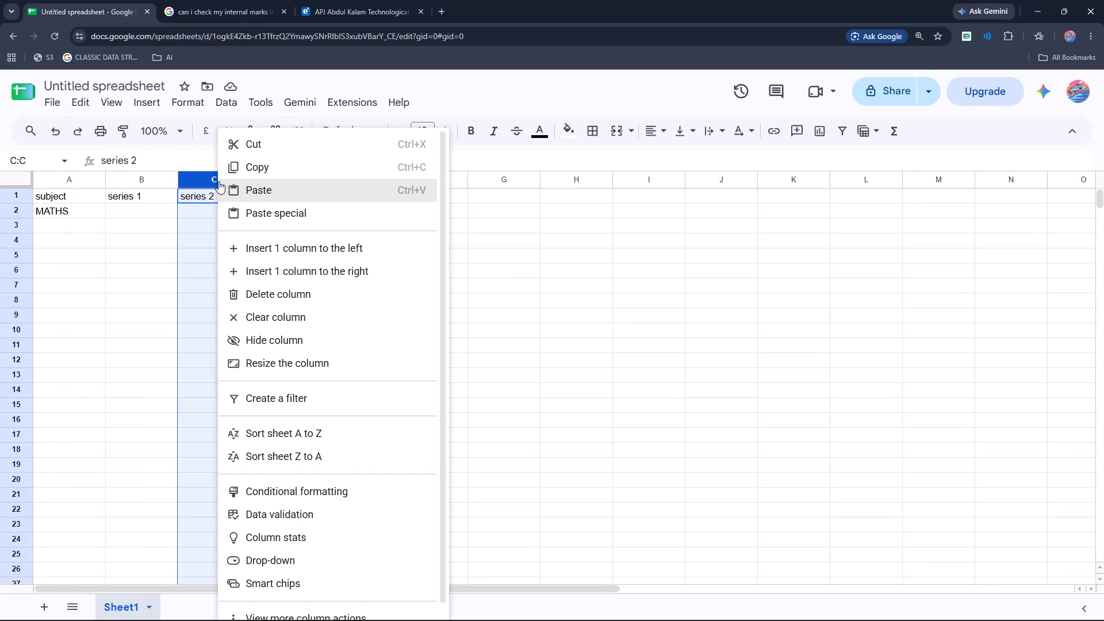
{"action": "left_click", "coordinate": [275, 239]}
{"action": "left_click_drag", "start_coordinate": [236, 178], "coordinate": [248, 179]}
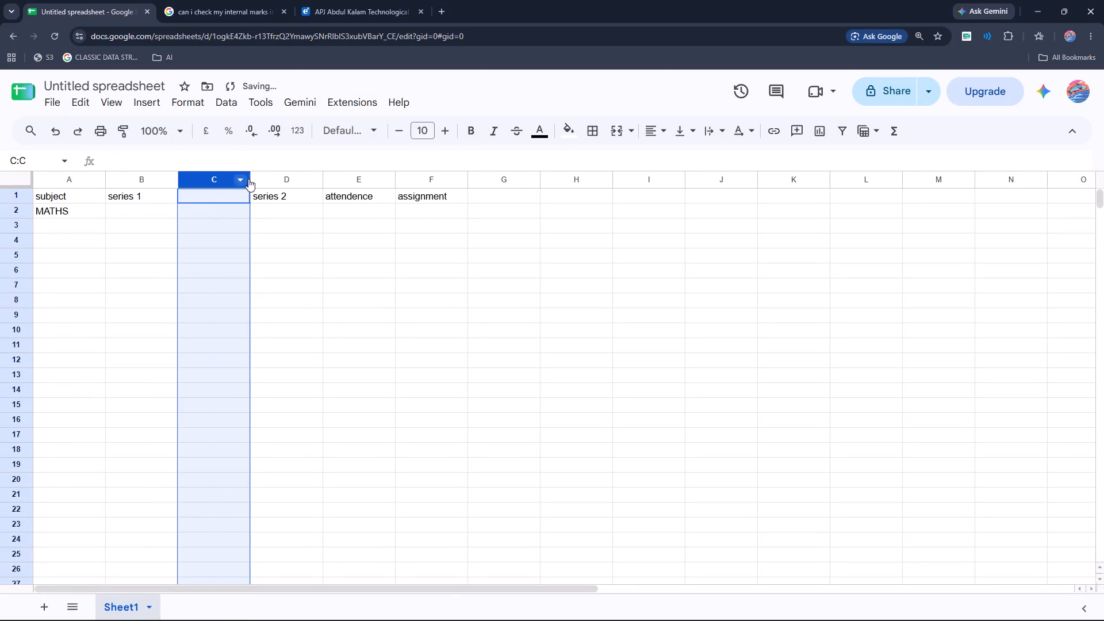
{"action": "left_click_drag", "start_coordinate": [248, 179], "coordinate": [297, 178]}
{"action": "left_click_drag", "start_coordinate": [212, 181], "coordinate": [282, 179]}
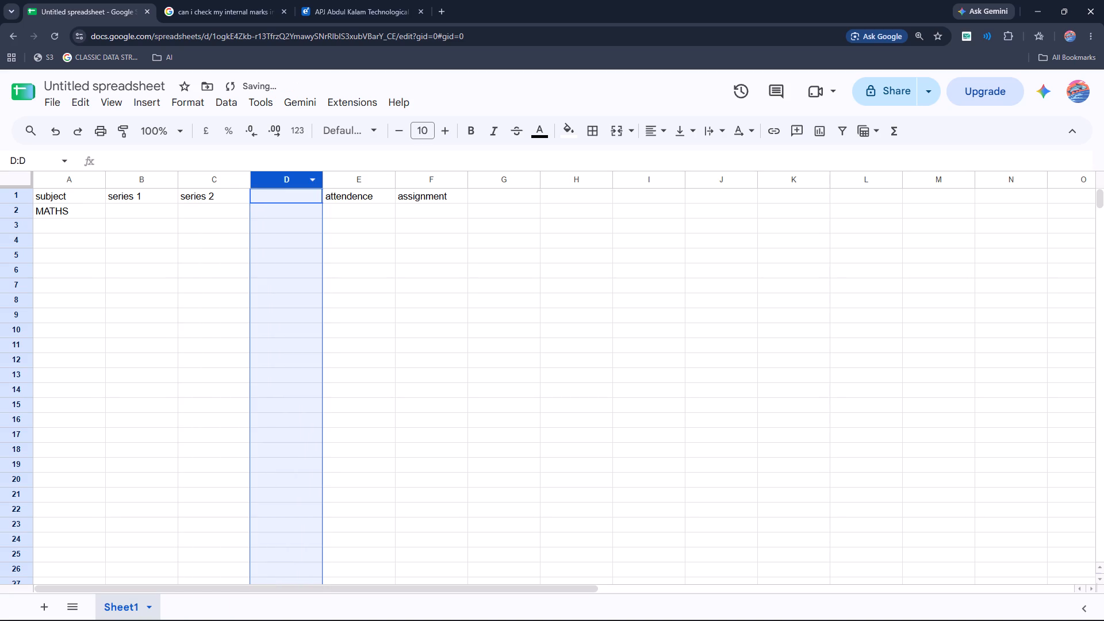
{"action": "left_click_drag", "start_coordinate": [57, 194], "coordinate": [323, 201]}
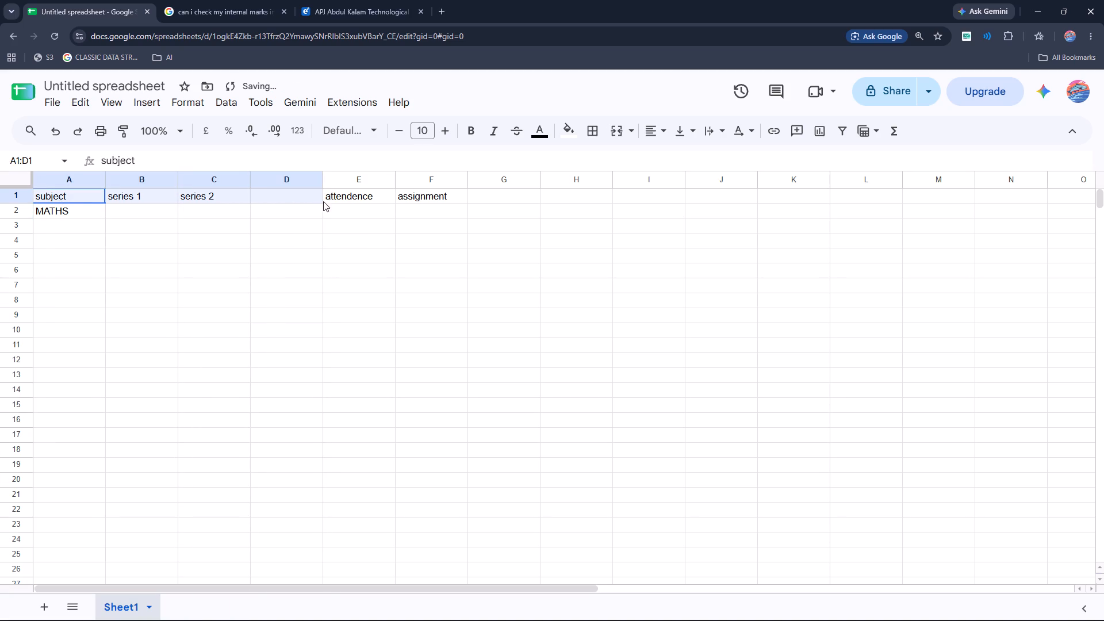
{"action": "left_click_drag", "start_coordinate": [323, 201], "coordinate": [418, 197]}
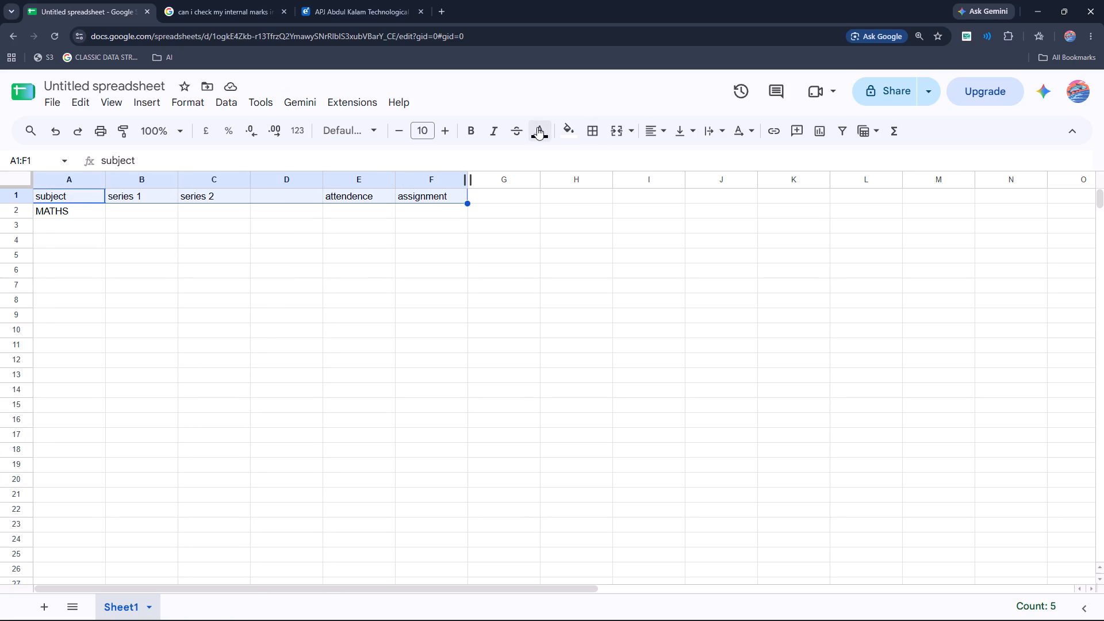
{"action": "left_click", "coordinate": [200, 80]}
Enter the MATHS marks in row 2: 18 for series 1 and 6 for series 2.
{"action": "left_click", "coordinate": [104, 214]}
{"action": "left_click", "coordinate": [134, 212]}
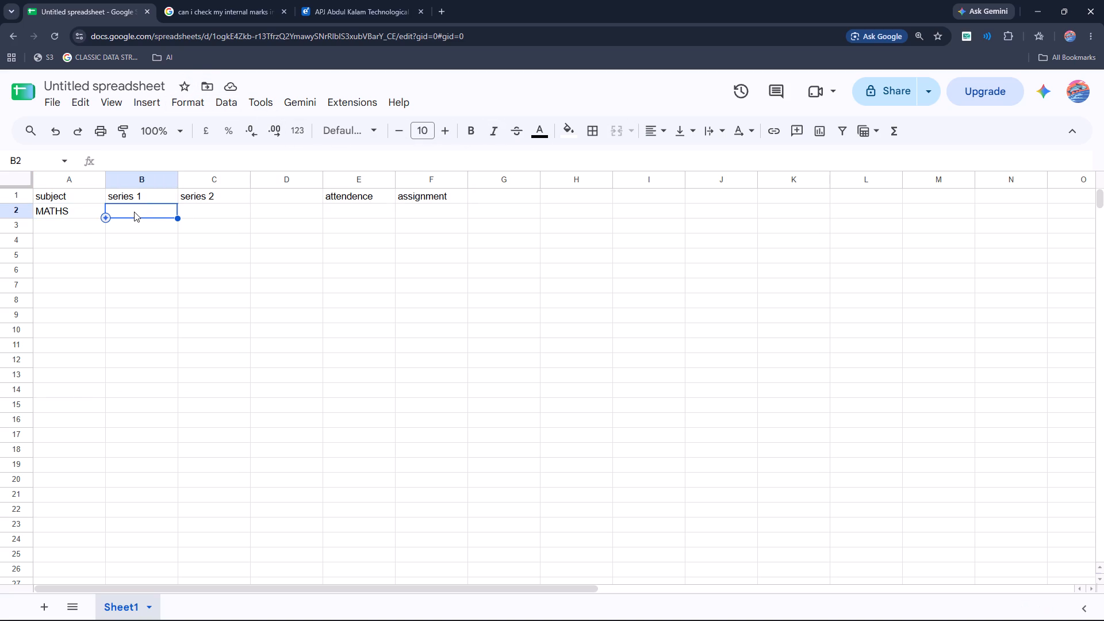
{"action": "type", "text": "18"}
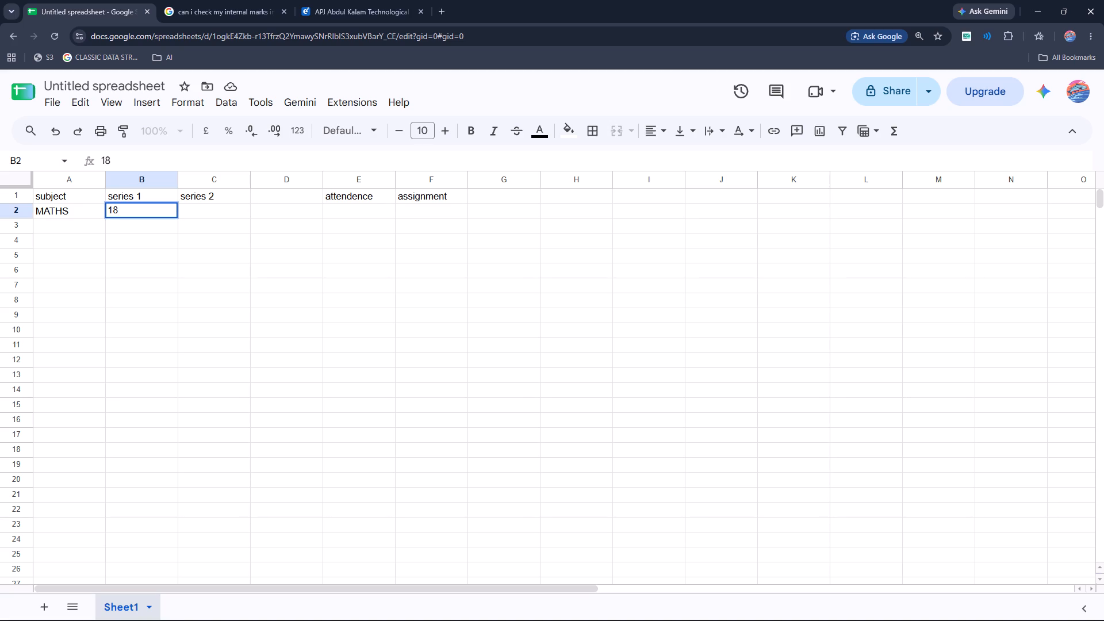
{"action": "left_click", "coordinate": [209, 207]}
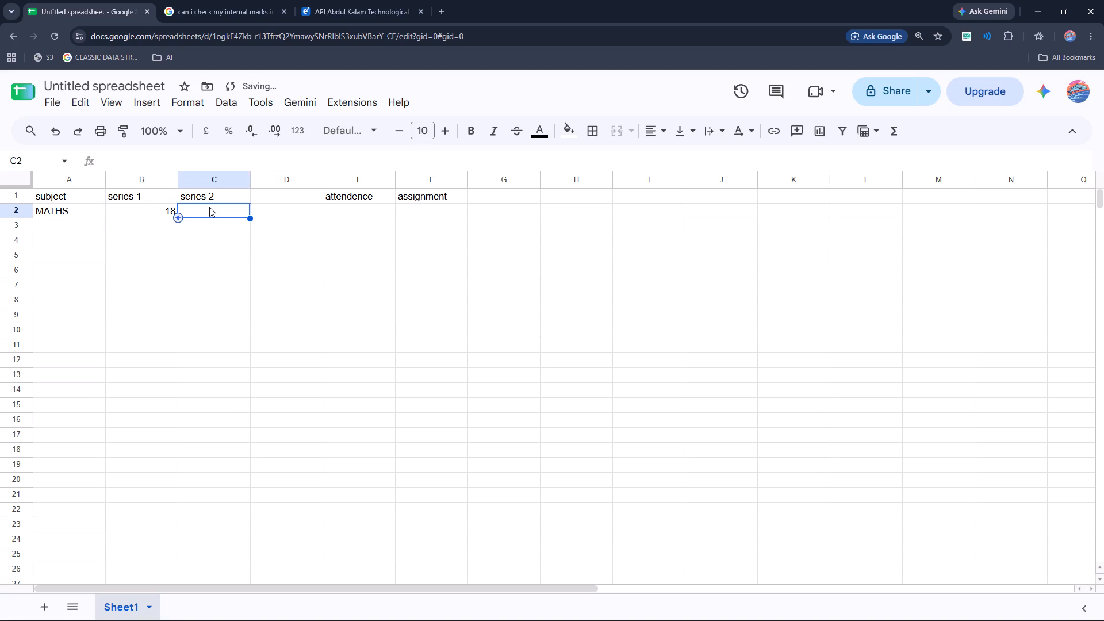
{"action": "key", "text": "6"}
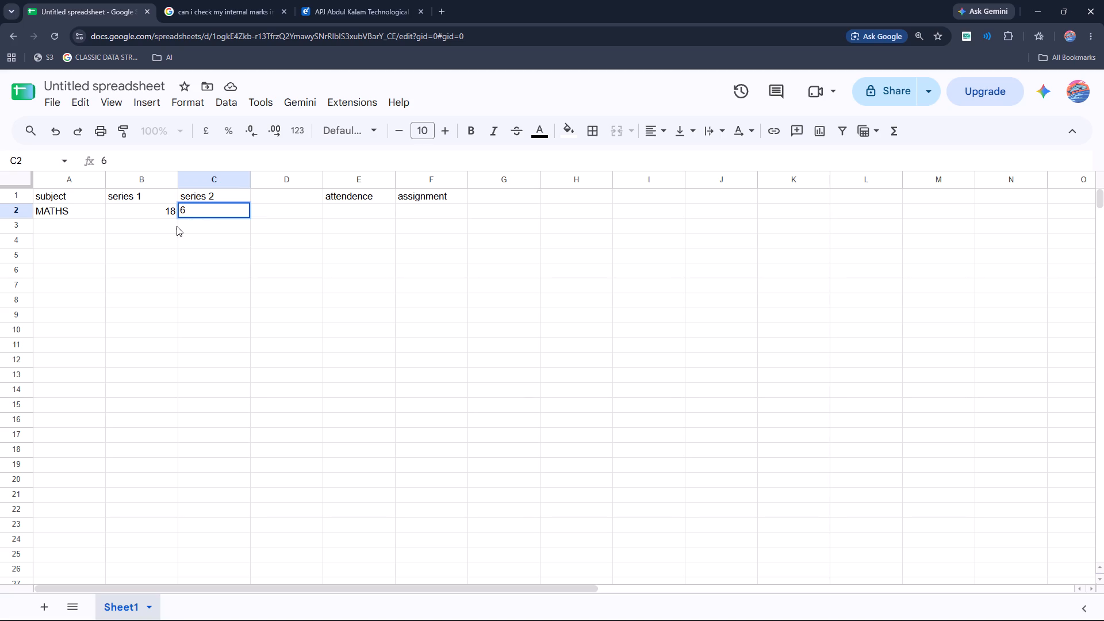
{"action": "double_click", "coordinate": [151, 213]}
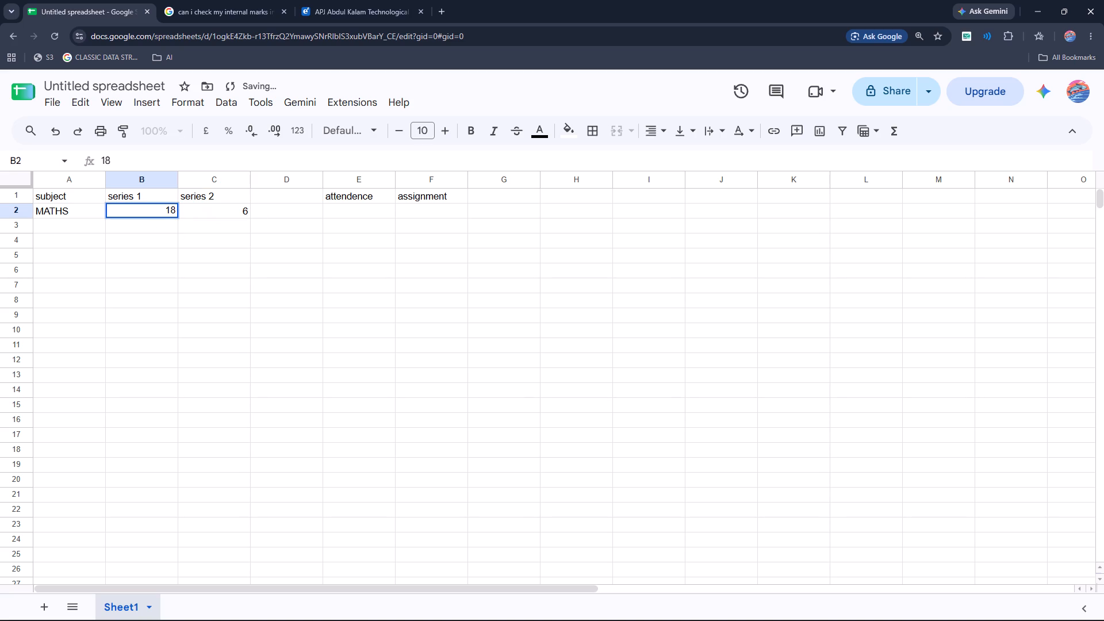
{"action": "left_click", "coordinate": [204, 216]}
Enter the formula =SUM(B2:C2)/4 in D2, in the blank column after series 2.
{"action": "left_click", "coordinate": [324, 218]}
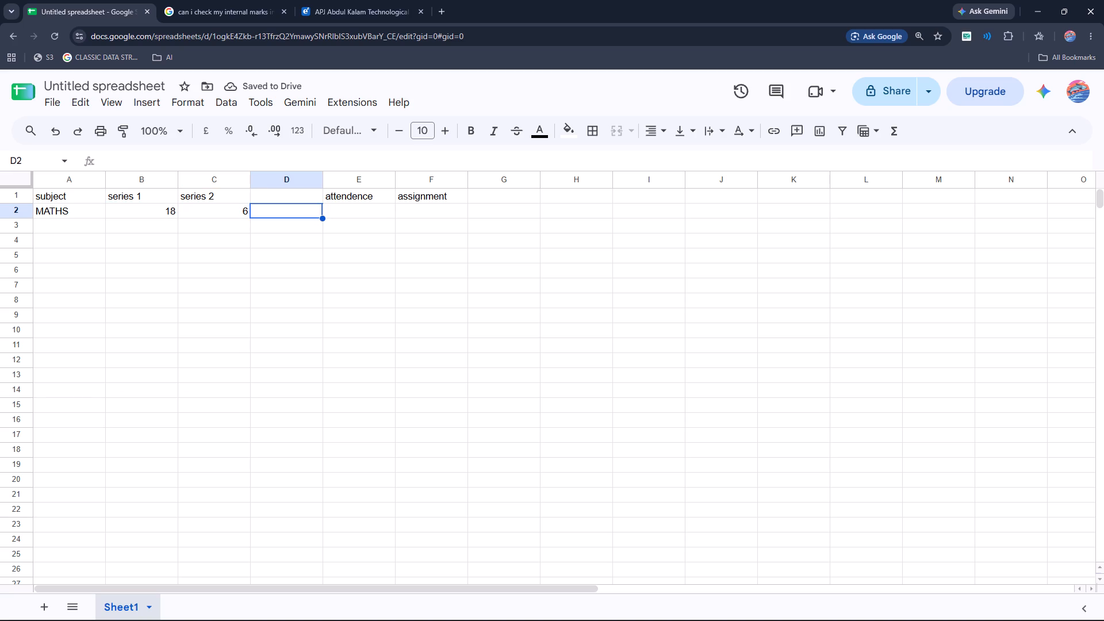
{"action": "key", "text": "equal"}
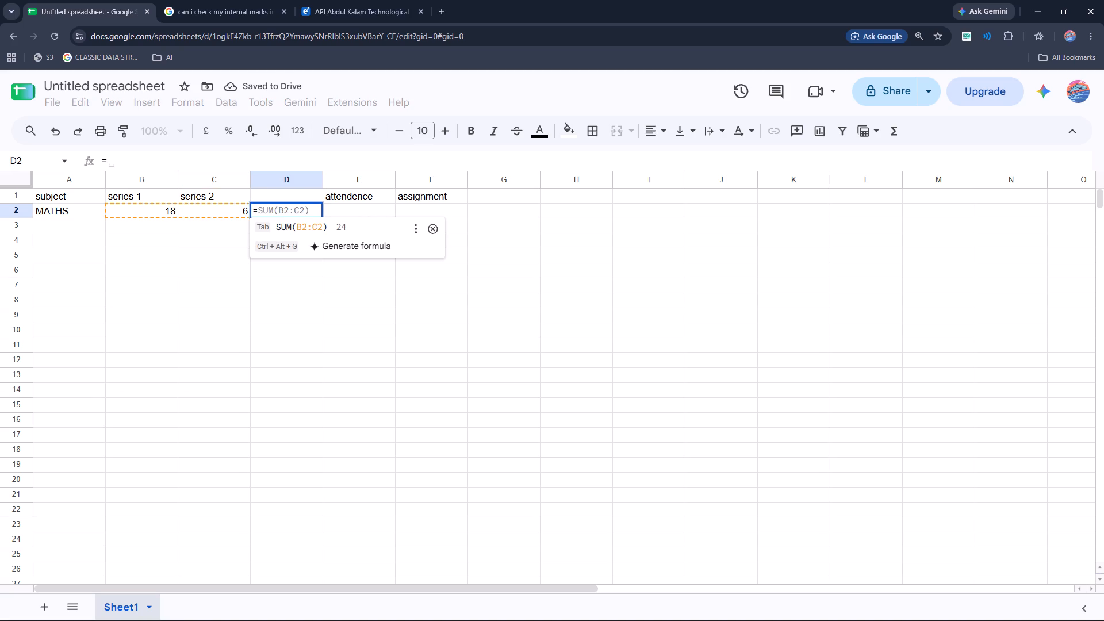
{"action": "key", "text": "Tab"}
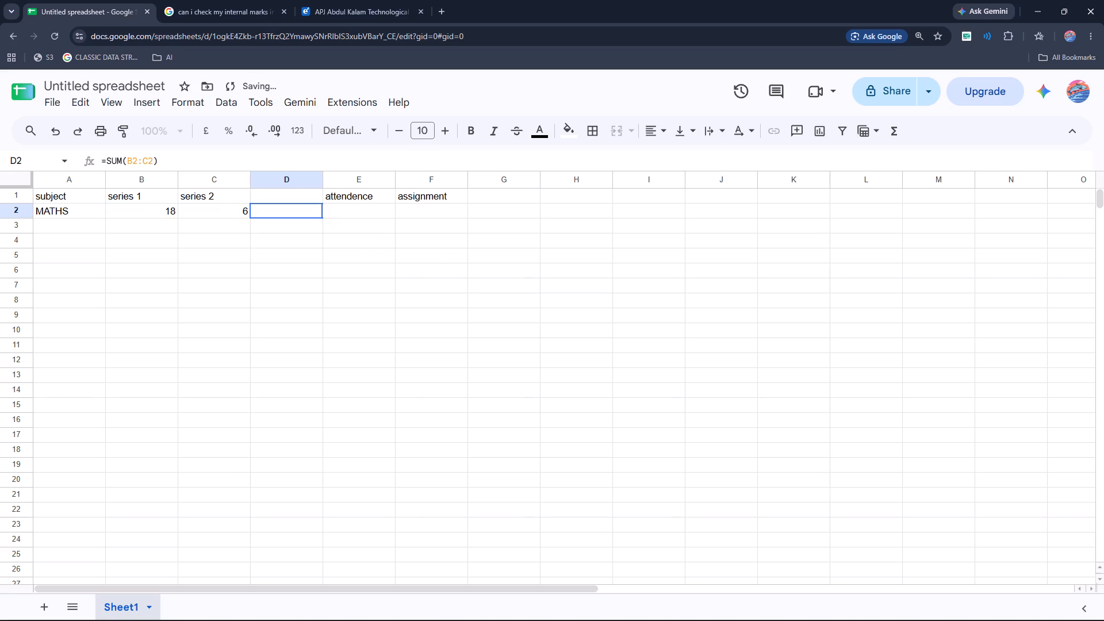
{"action": "left_click", "coordinate": [214, 157]}
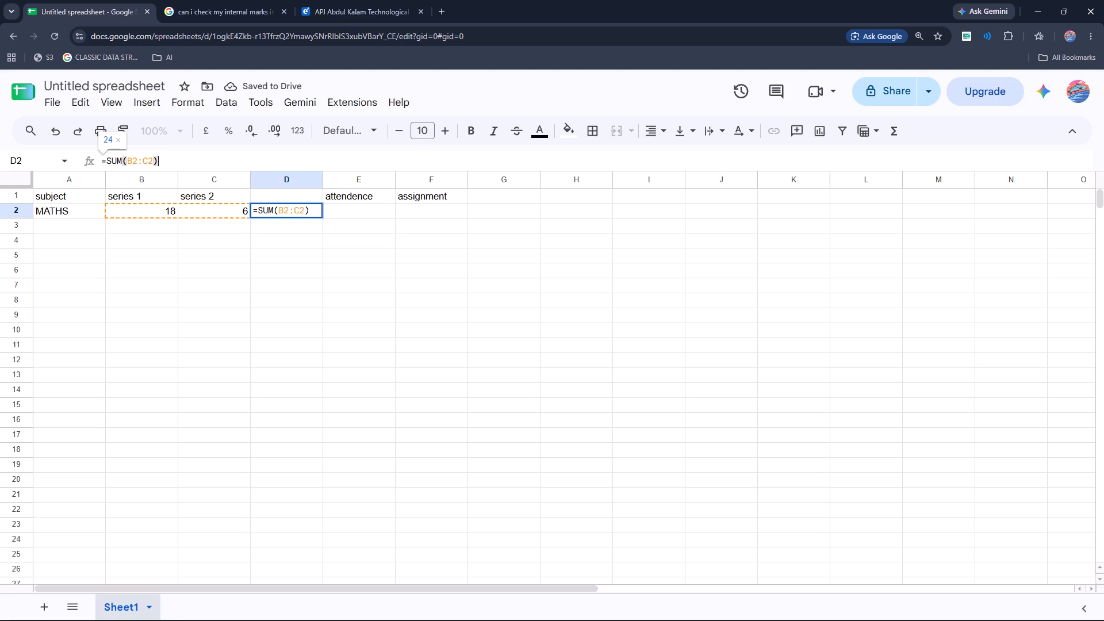
{"action": "key", "text": "slash"}
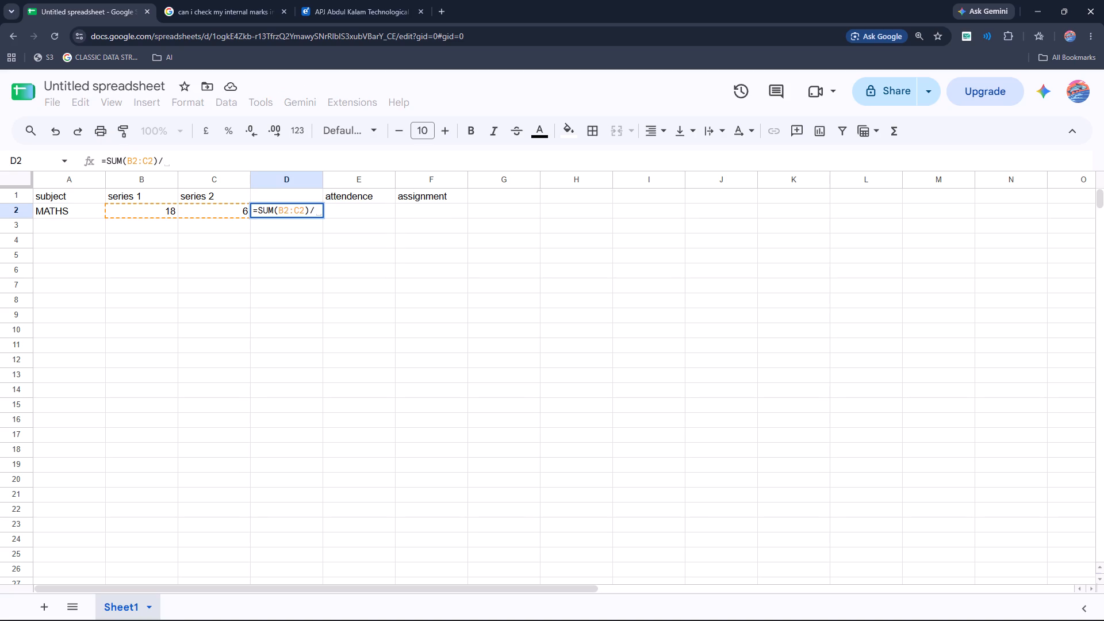
{"action": "key", "text": "4"}
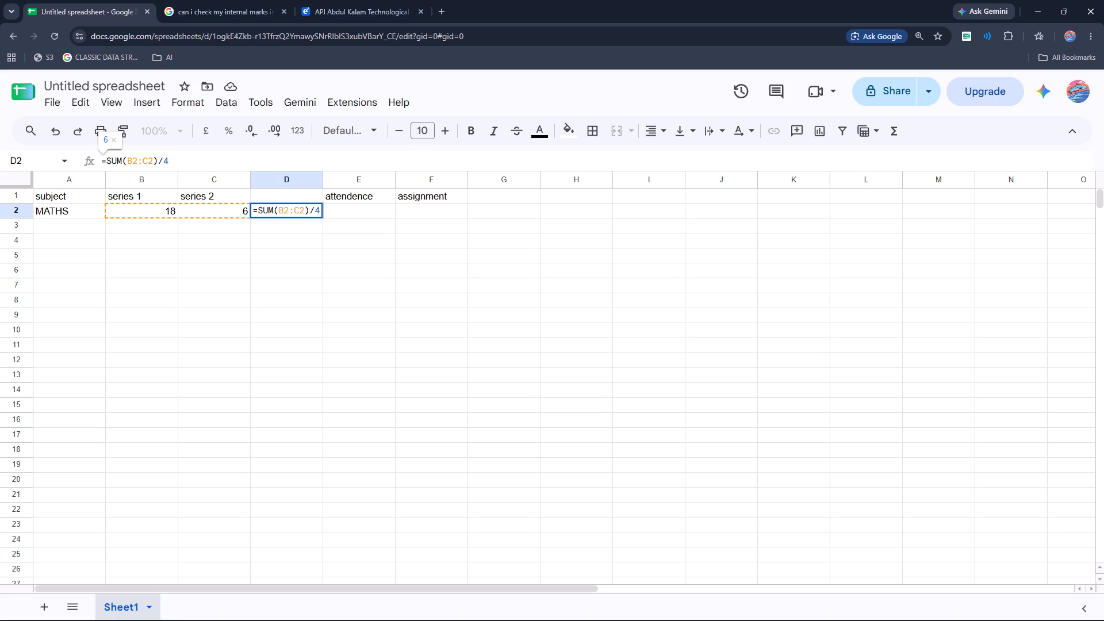
{"action": "key", "text": "Return"}
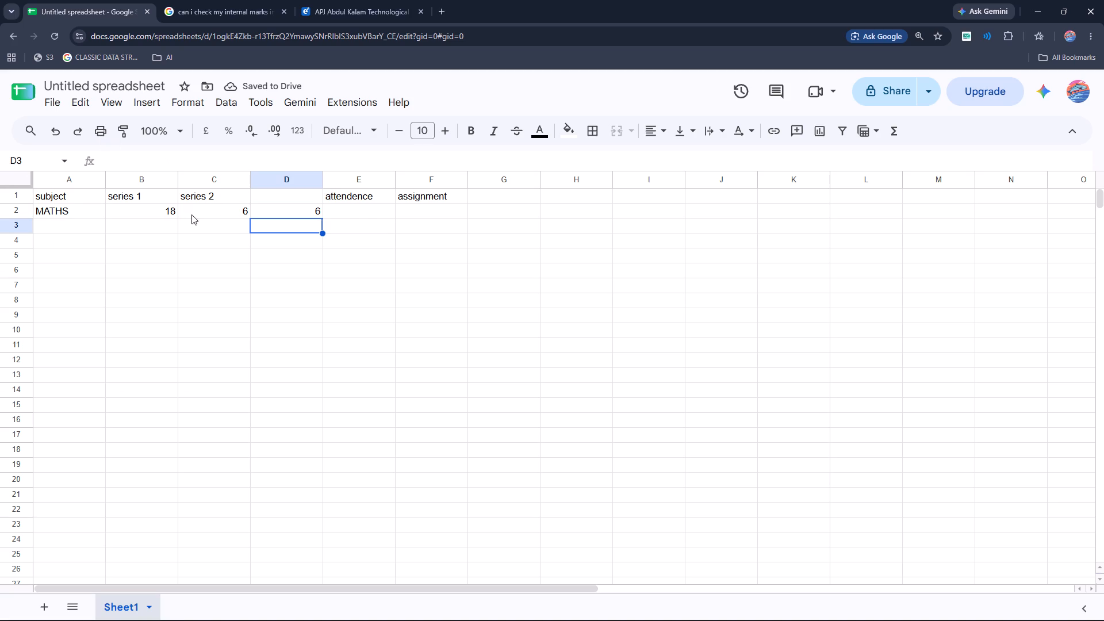
Fill the D2 formula down column D through row 12.
{"action": "left_click", "coordinate": [310, 209]}
{"action": "left_click_drag", "start_coordinate": [325, 219], "coordinate": [321, 354]}
{"action": "left_click", "coordinate": [321, 354]}
{"action": "left_click", "coordinate": [187, 269]}
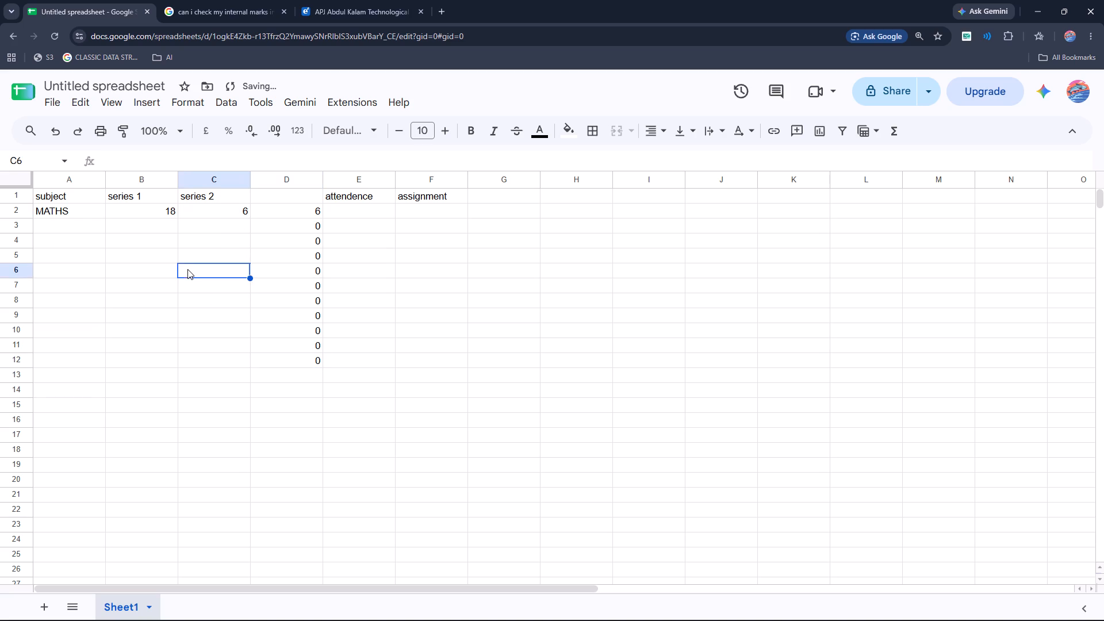
{"action": "left_click", "coordinate": [148, 223]}
{"action": "left_click", "coordinate": [298, 229]}
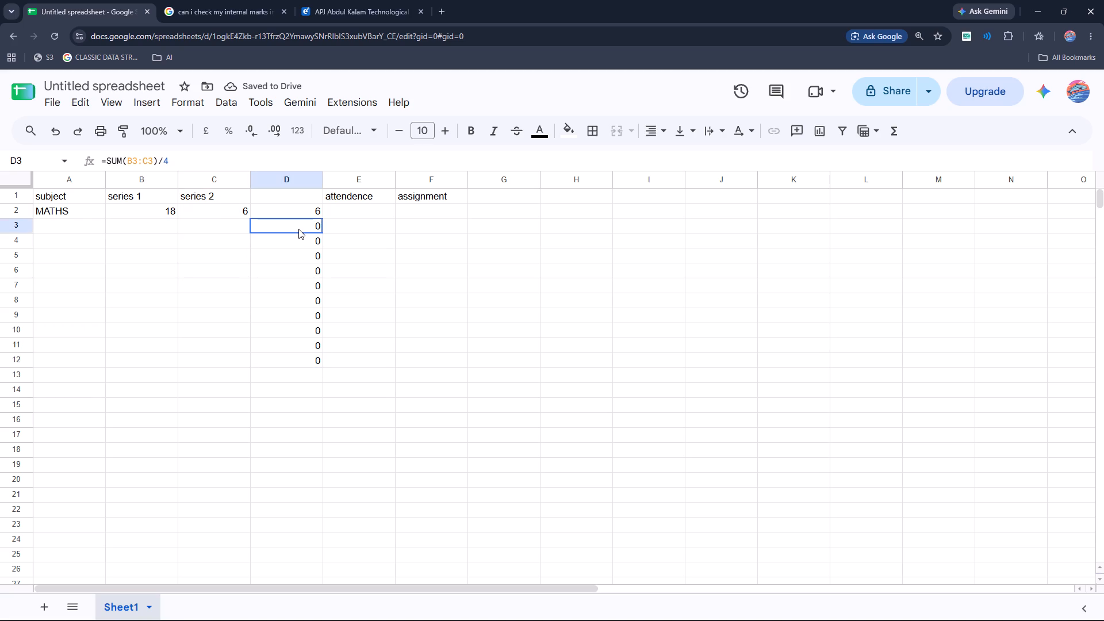
{"action": "left_click", "coordinate": [301, 276]}
Rename the assignment header in F1 to "assignment 1" and add the header "assignment 2" in G1.
{"action": "left_click", "coordinate": [353, 212]}
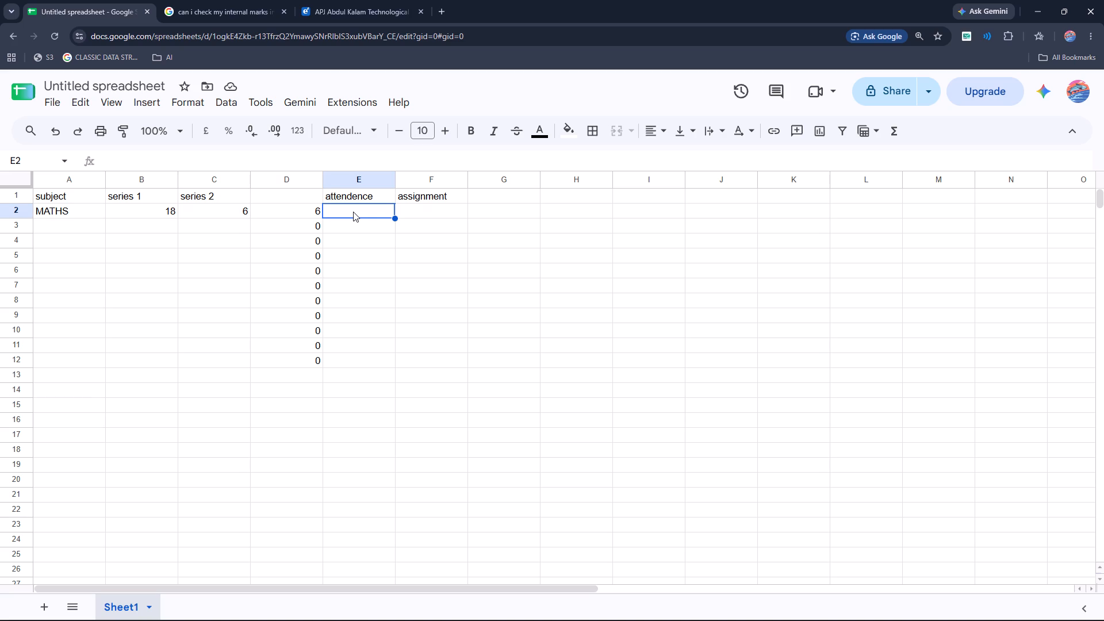
{"action": "left_click", "coordinate": [481, 198]}
{"action": "left_click", "coordinate": [447, 194]}
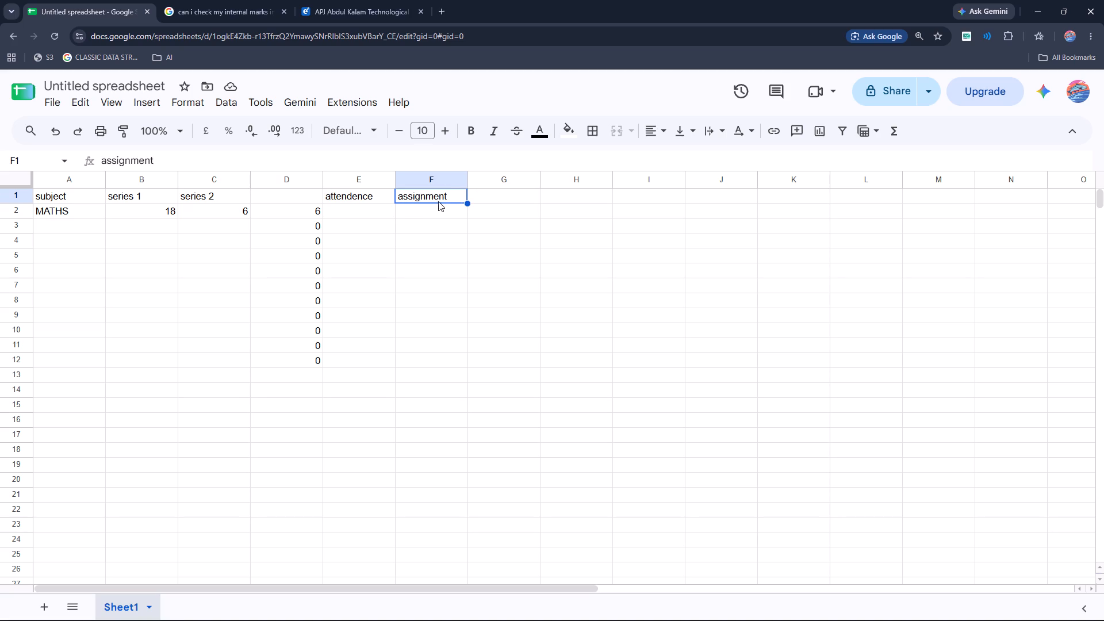
{"action": "left_click", "coordinate": [449, 187]}
{"action": "double_click", "coordinate": [456, 194]}
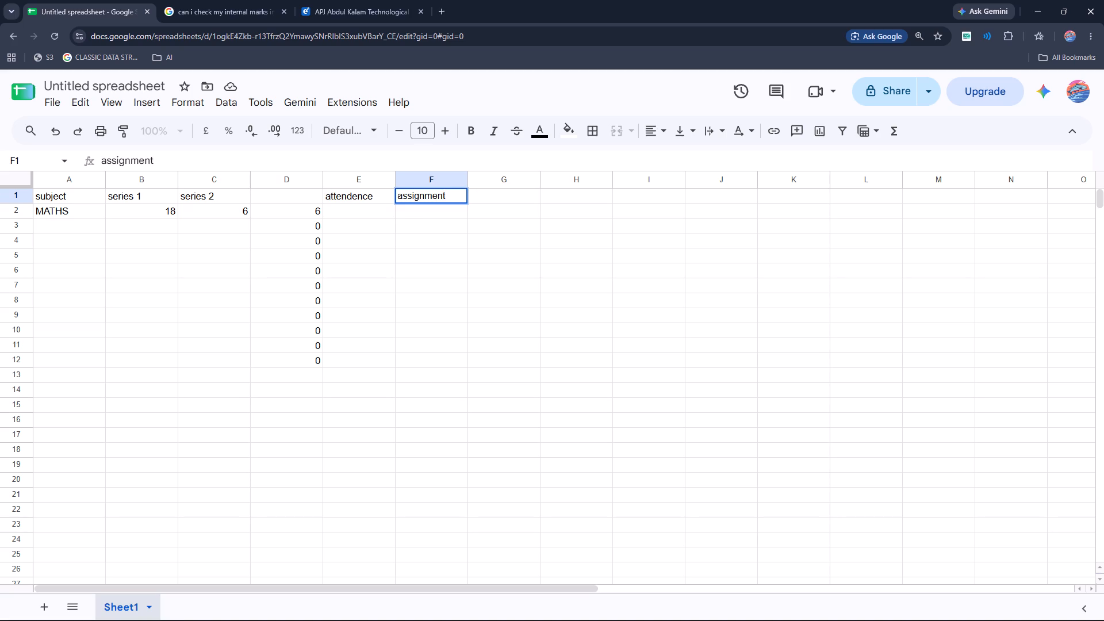
{"action": "key", "text": "space"}
{"action": "type", "text": "1"}
{"action": "key", "text": "Right"}
{"action": "left_click", "coordinate": [493, 198]}
{"action": "type", "text": "assignment 2"}
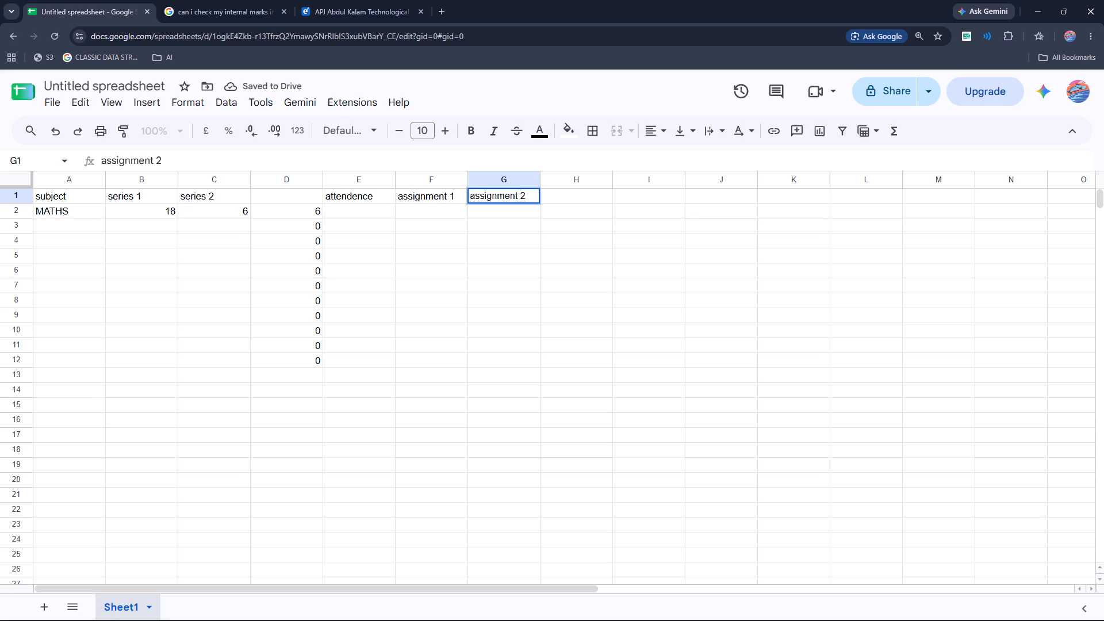
Add the headers "note" in H1 and "total" in I1.
{"action": "key", "text": "Right"}
{"action": "type", "text": "note"}
{"action": "left_click", "coordinate": [641, 201]}
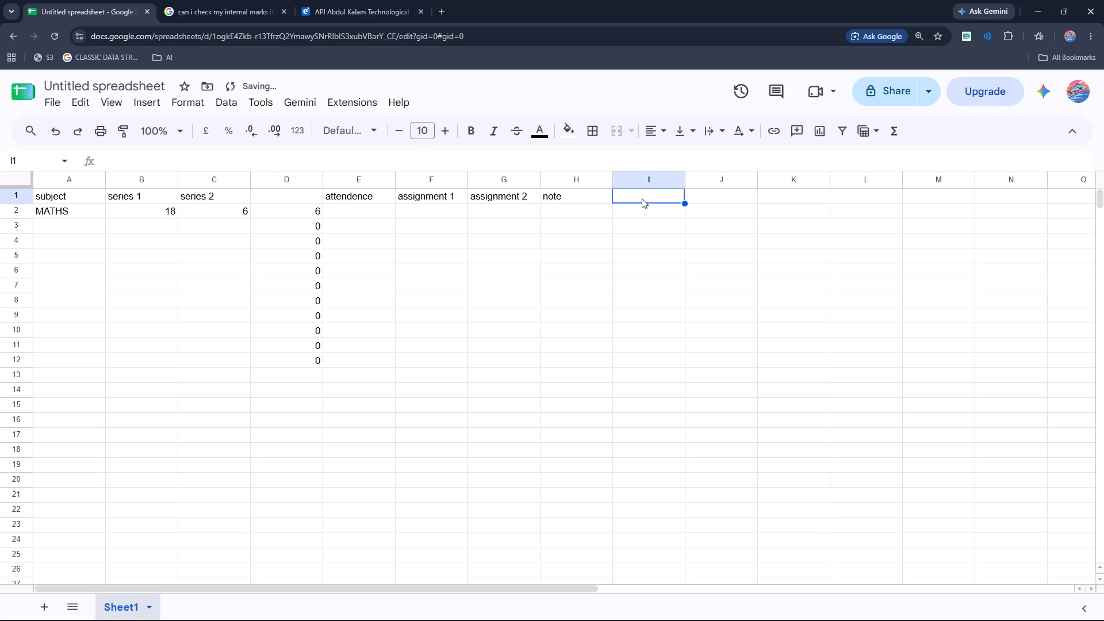
{"action": "type", "text": "tot"}
{"action": "type", "text": "al"}
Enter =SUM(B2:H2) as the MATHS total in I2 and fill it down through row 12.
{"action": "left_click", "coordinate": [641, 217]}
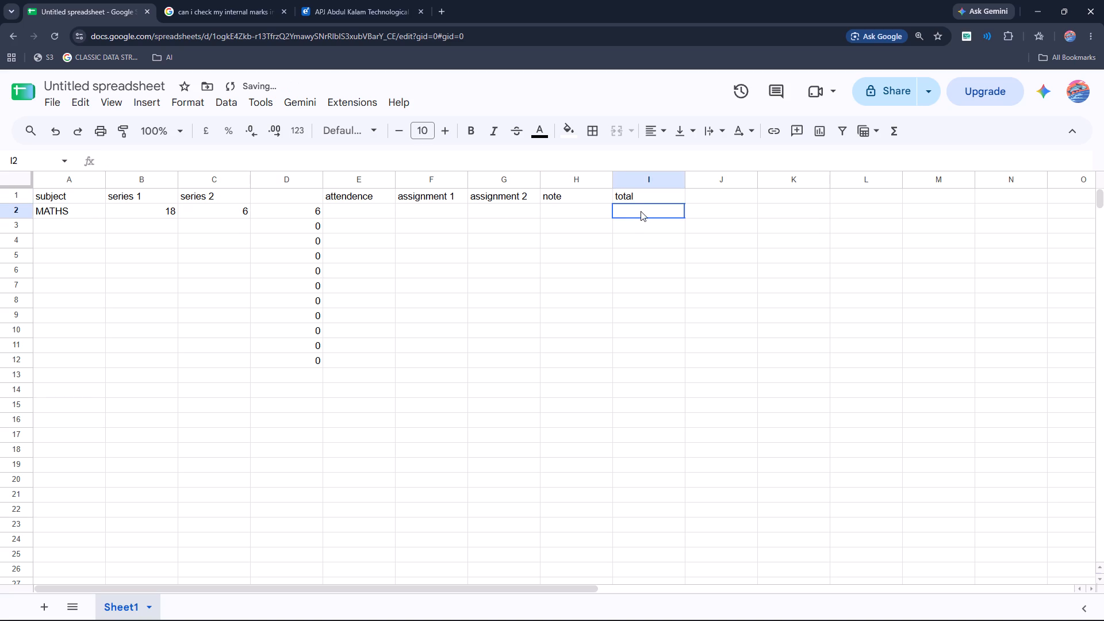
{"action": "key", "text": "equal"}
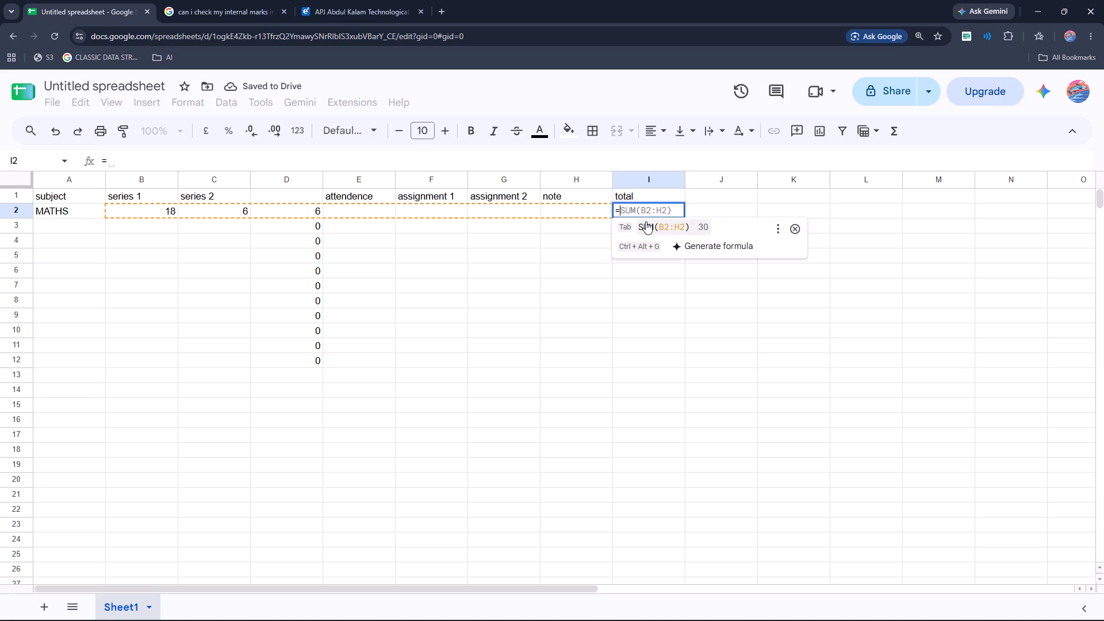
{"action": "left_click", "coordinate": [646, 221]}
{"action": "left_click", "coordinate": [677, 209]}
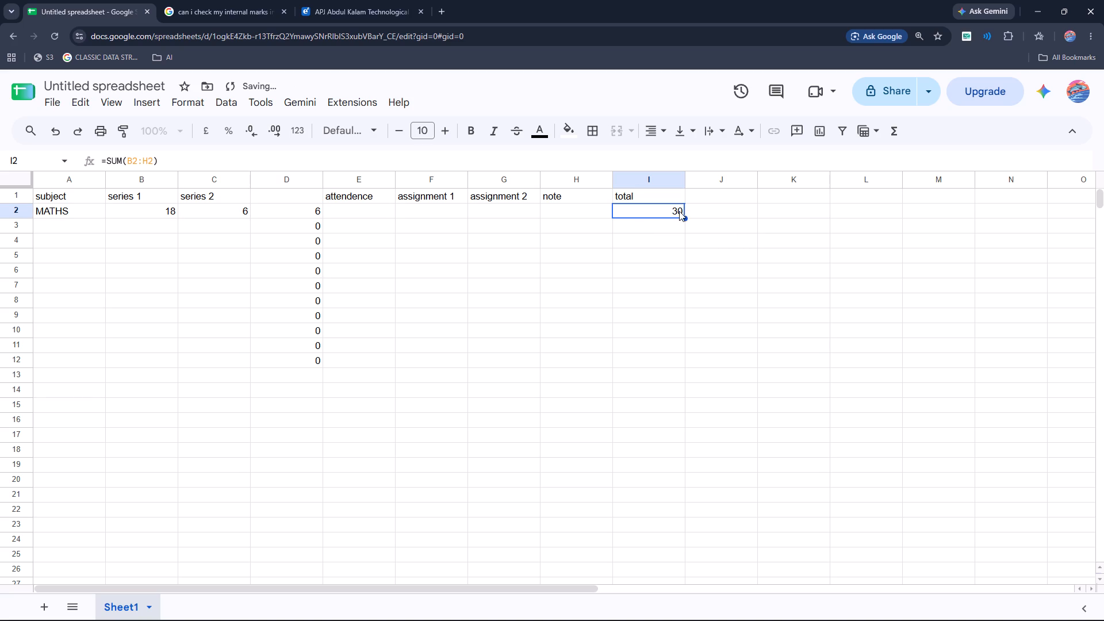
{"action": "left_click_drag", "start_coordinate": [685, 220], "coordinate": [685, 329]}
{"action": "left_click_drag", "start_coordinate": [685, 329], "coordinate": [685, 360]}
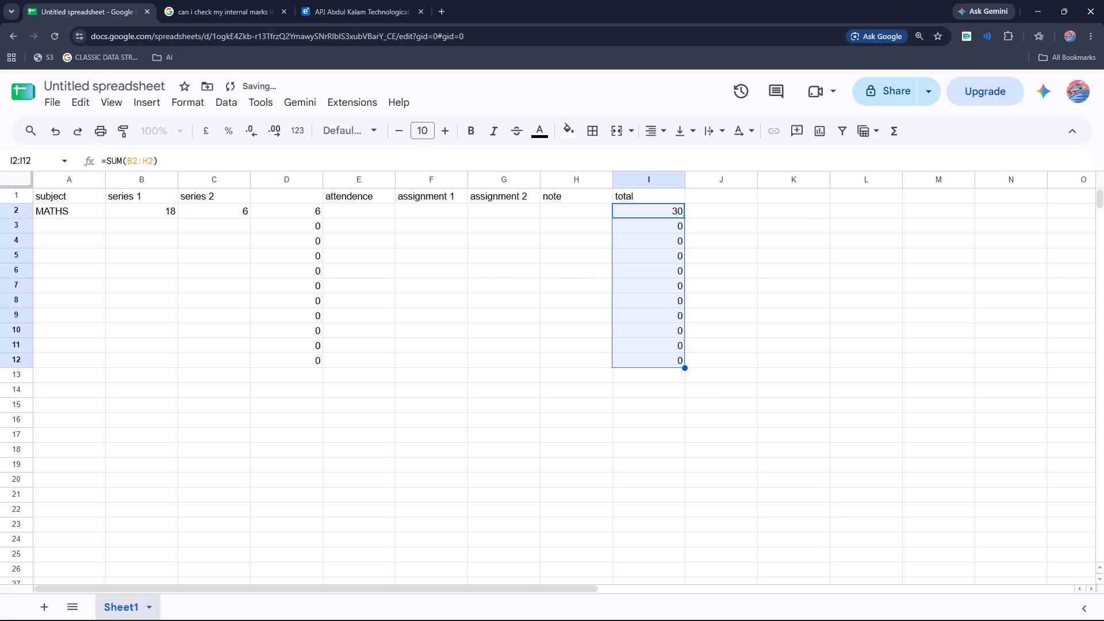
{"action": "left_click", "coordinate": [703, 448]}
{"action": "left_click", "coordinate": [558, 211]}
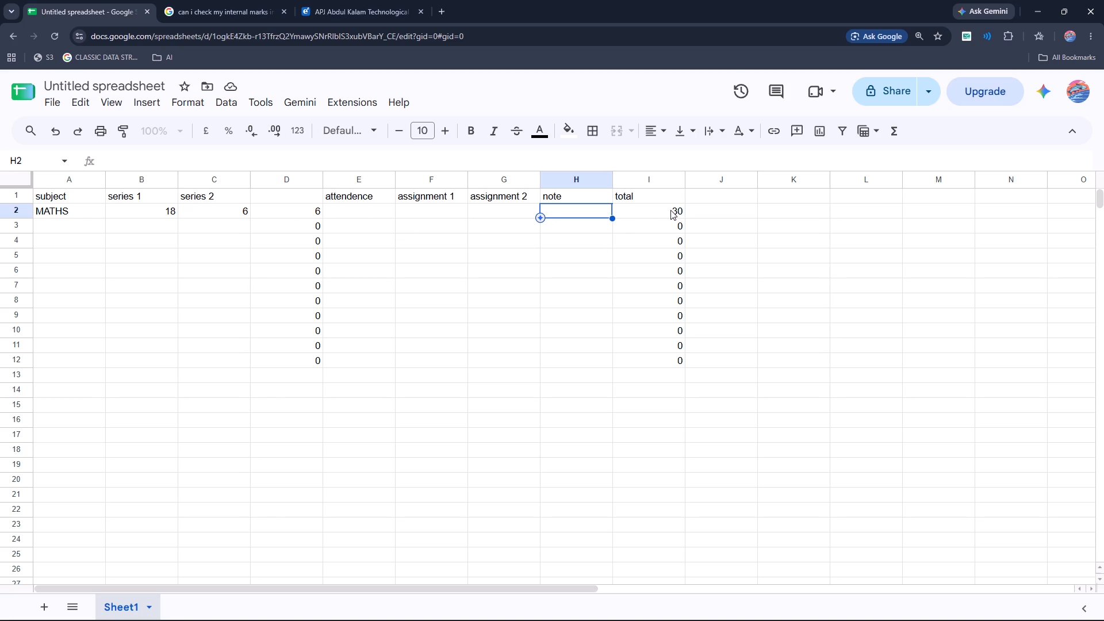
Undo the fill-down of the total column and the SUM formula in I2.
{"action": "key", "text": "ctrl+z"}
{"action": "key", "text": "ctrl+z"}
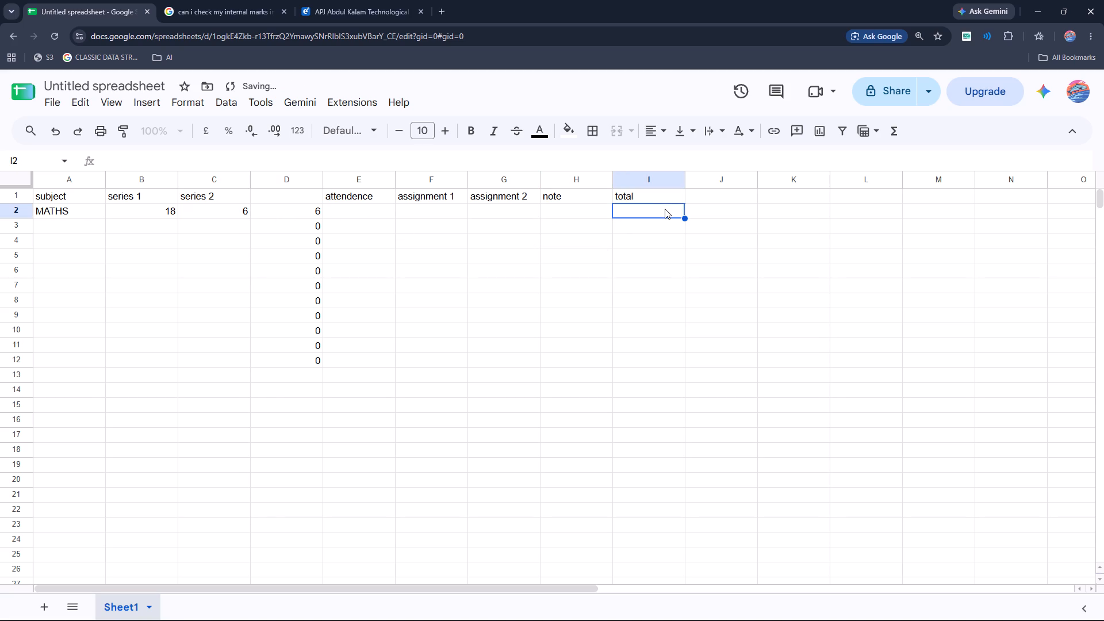
Enter =SUM(D2:H2) as the MATHS total in I2 and fill it down through row 12.
{"action": "key", "text": "equal"}
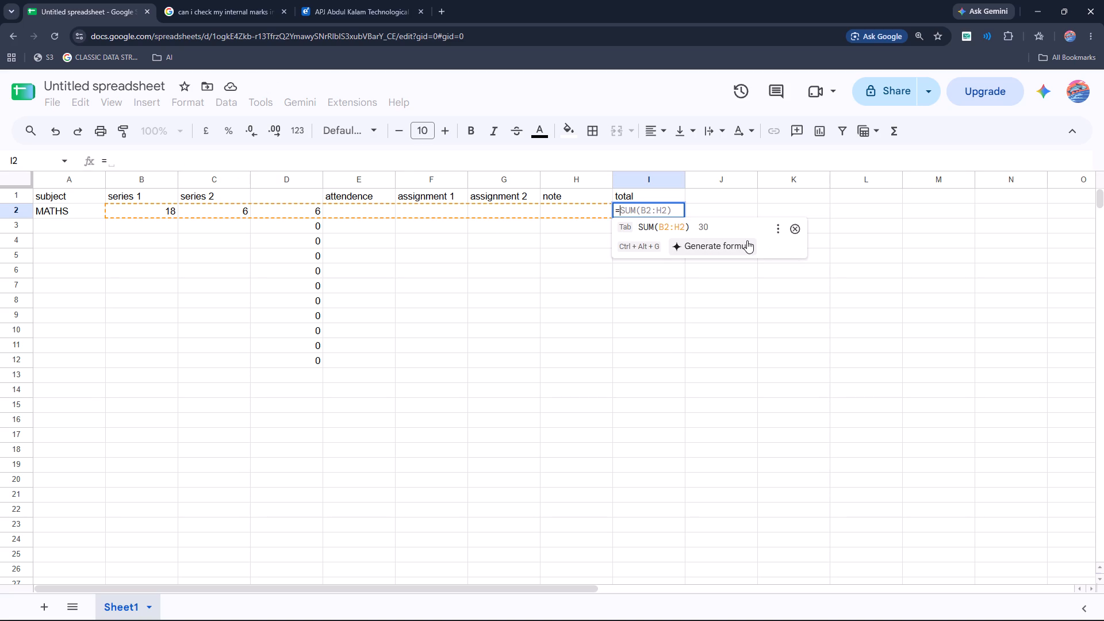
{"action": "key", "text": "Tab"}
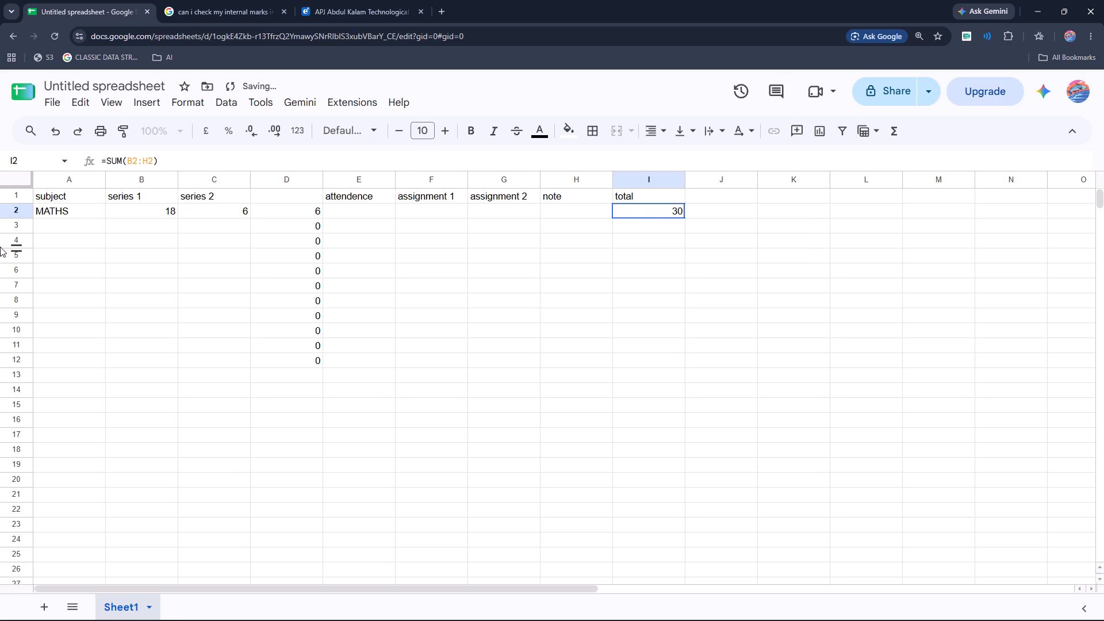
{"action": "left_click", "coordinate": [131, 162]}
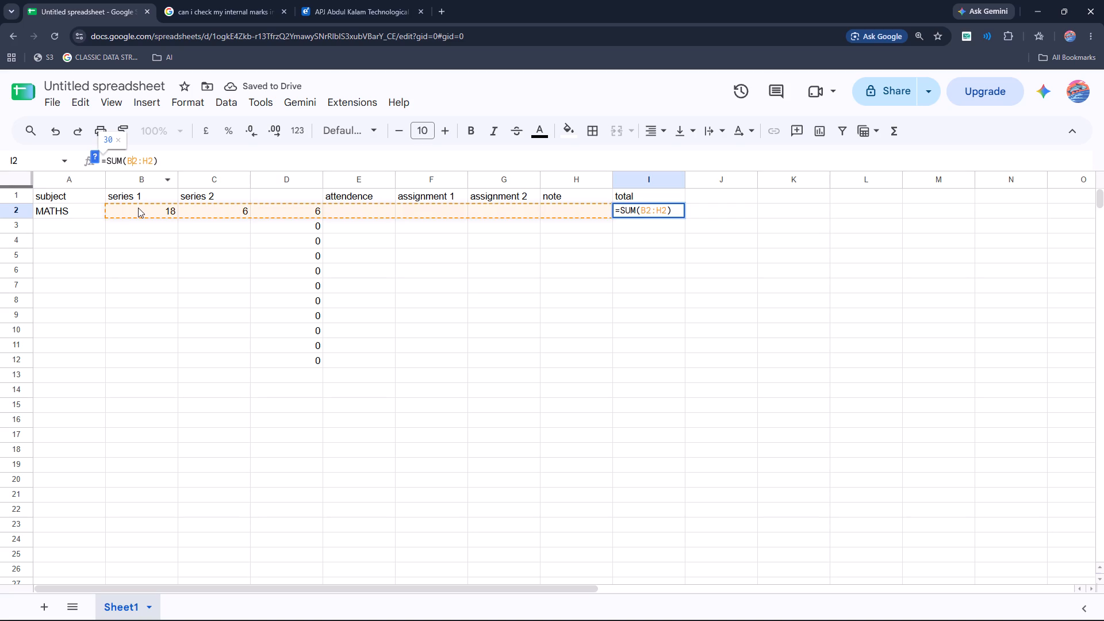
{"action": "key", "text": "BackSpace"}
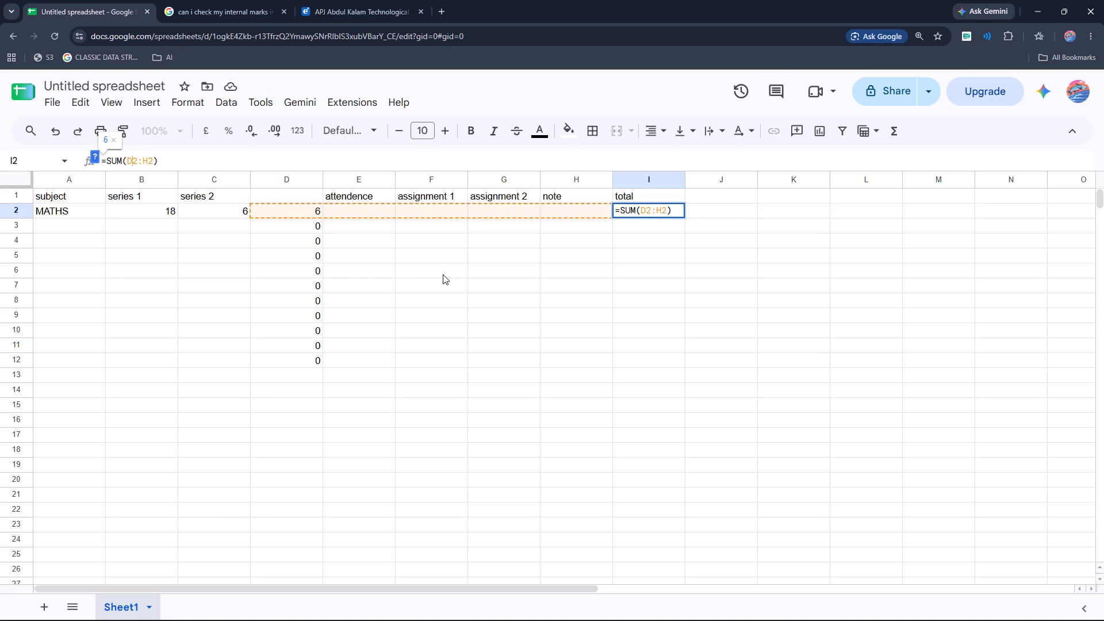
{"action": "key", "text": "Return"}
{"action": "left_click", "coordinate": [675, 215]}
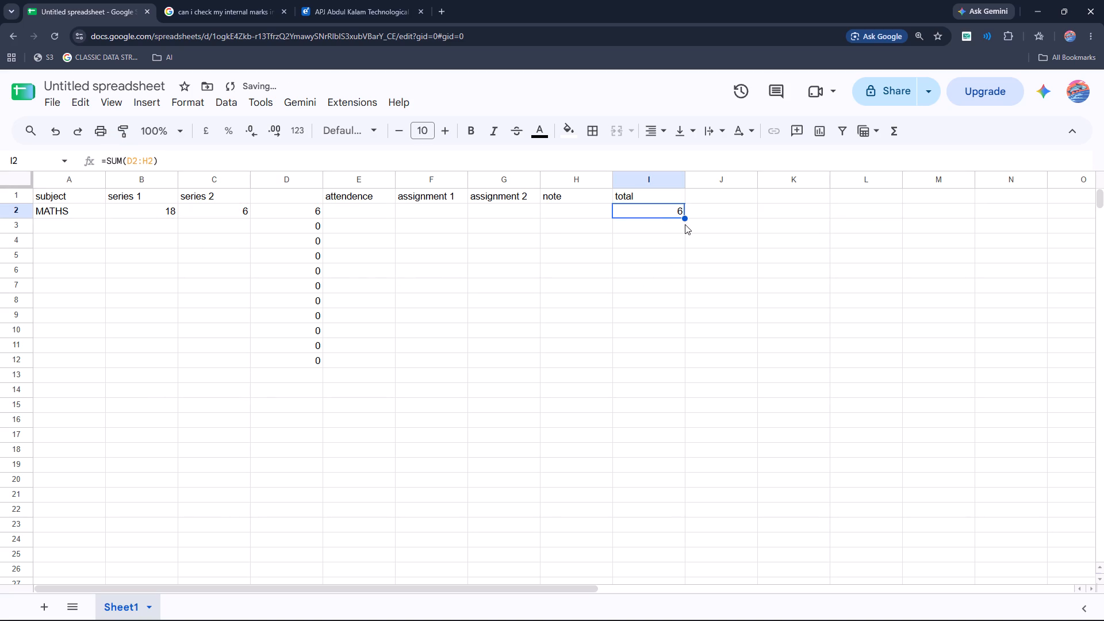
{"action": "left_click_drag", "start_coordinate": [685, 217], "coordinate": [680, 350]}
{"action": "left_click_drag", "start_coordinate": [680, 350], "coordinate": [677, 354]}
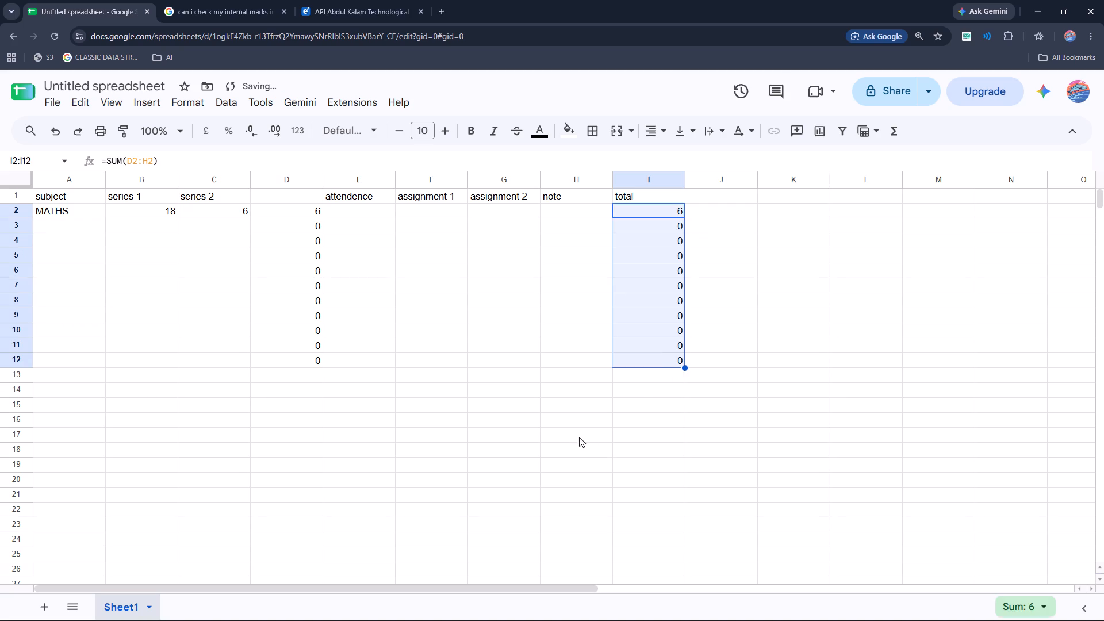
{"action": "left_click", "coordinate": [573, 399]}
Enter 5 as the MATHS mark for note (H2), assignment 2 (G2) and assignment 1 (F2).
{"action": "left_click", "coordinate": [567, 215]}
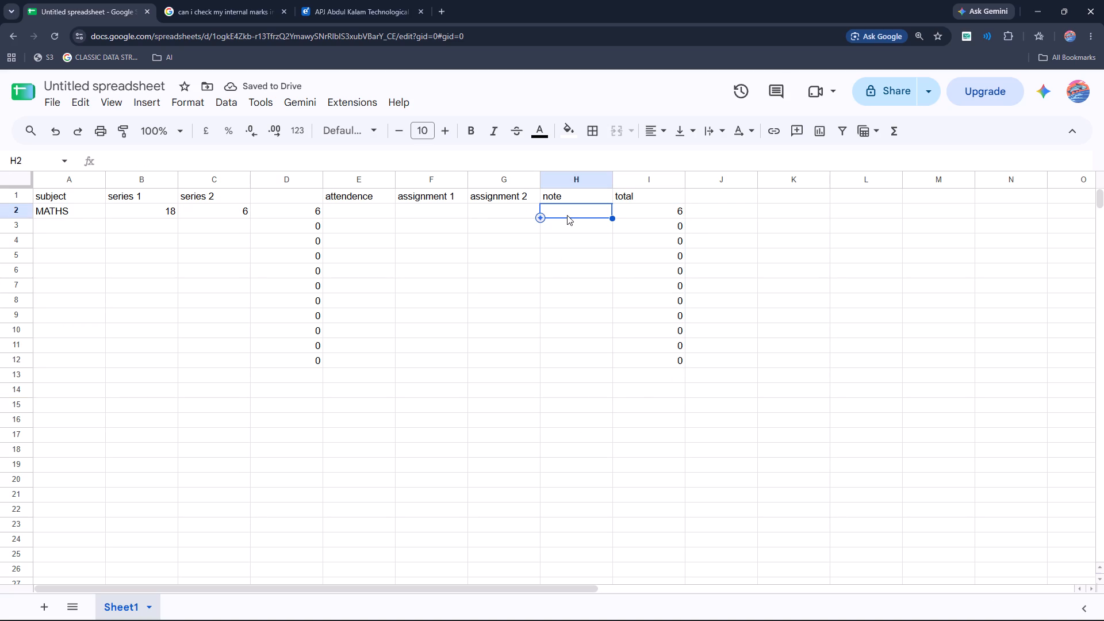
{"action": "key", "text": "5"}
{"action": "left_click", "coordinate": [513, 210]}
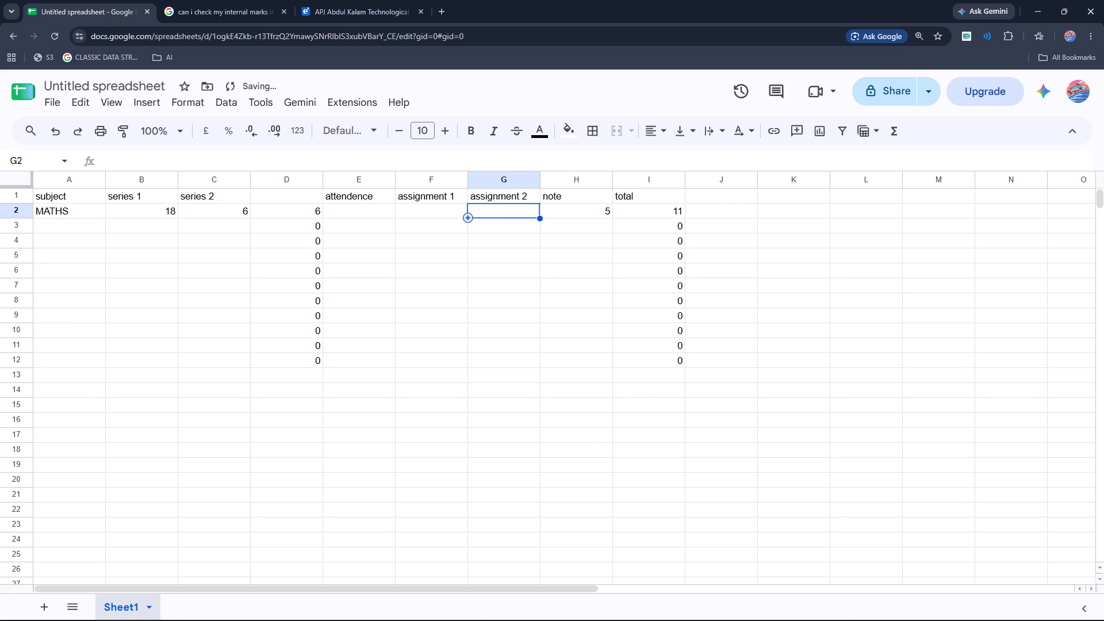
{"action": "key", "text": "5"}
{"action": "left_click", "coordinate": [440, 210]}
{"action": "key", "text": "5"}
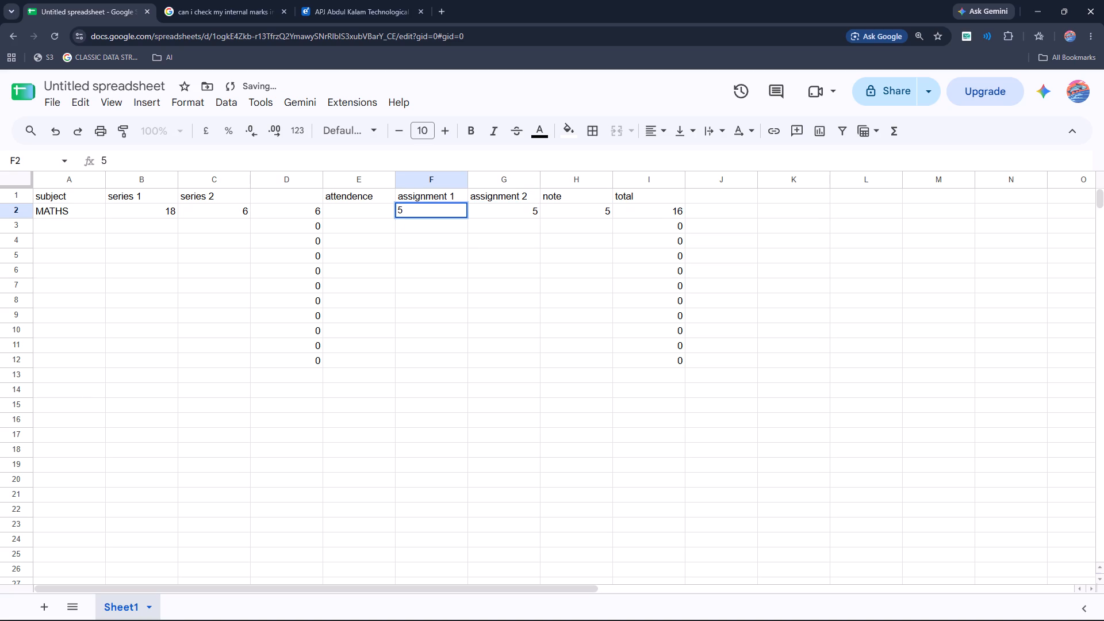
{"action": "left_click", "coordinate": [383, 212]}
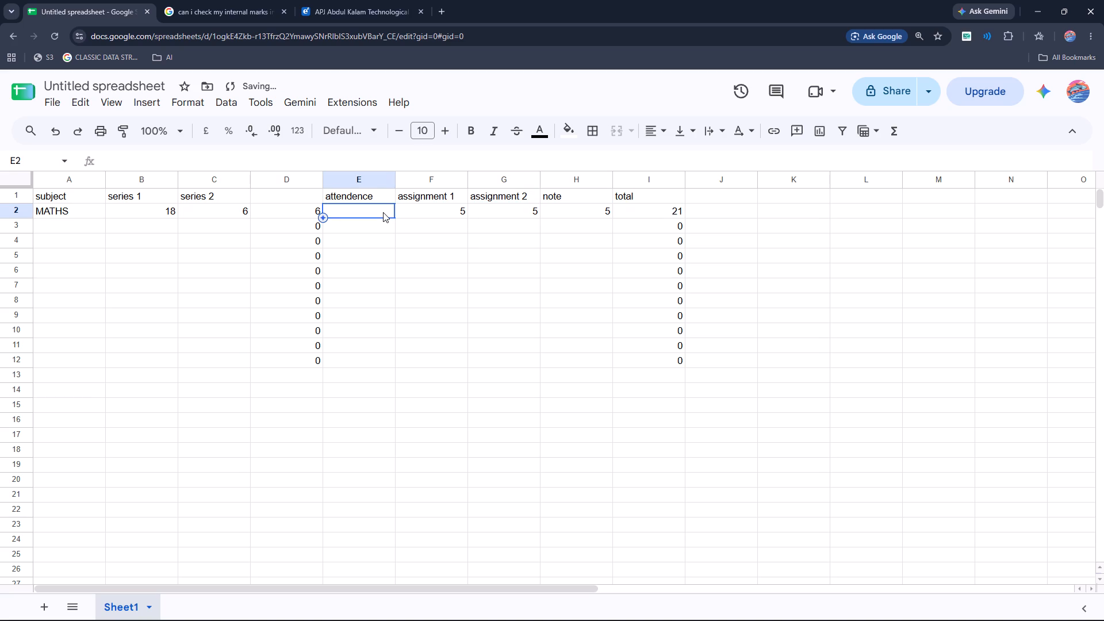
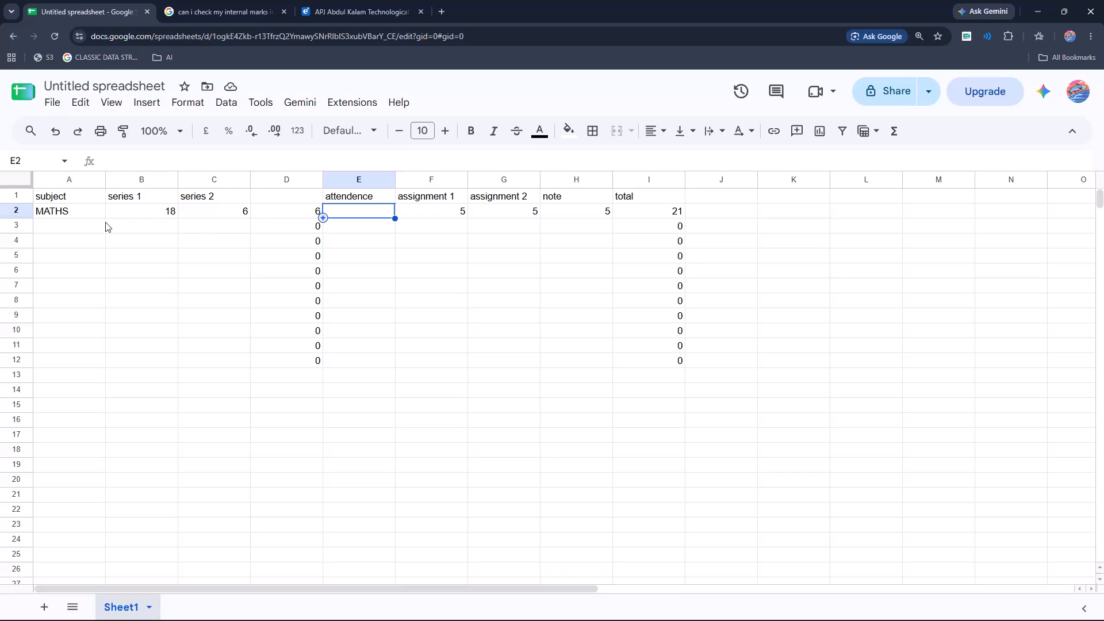
Add TOC as the subject in A3 with marks of 17 for series 1 and 15 for series 2.
{"action": "left_click", "coordinate": [72, 228]}
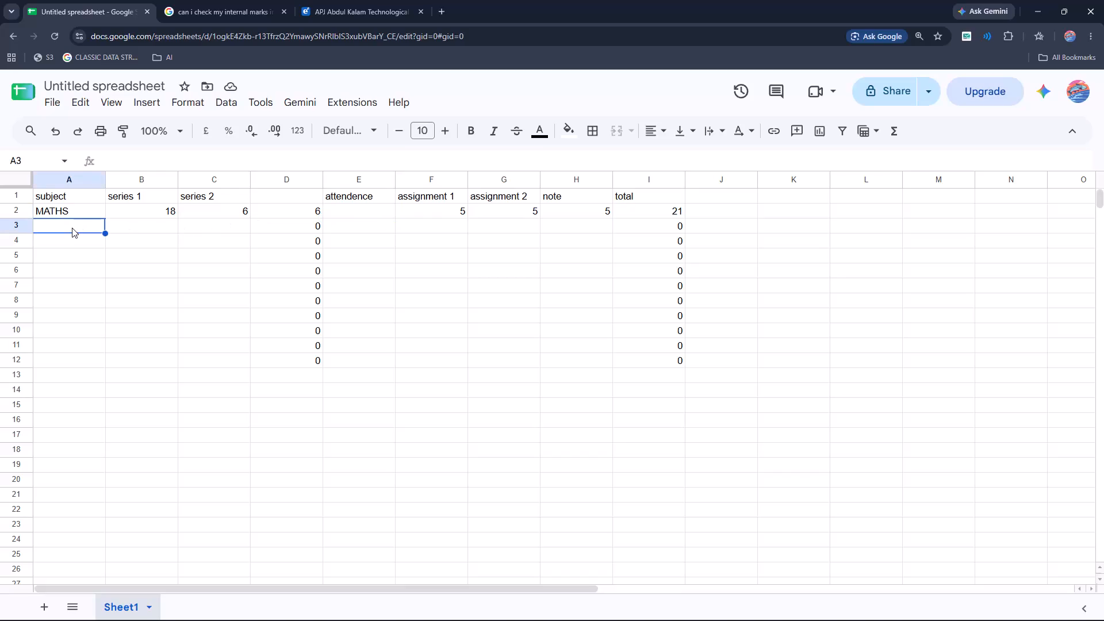
{"action": "type", "text": "TOC"}
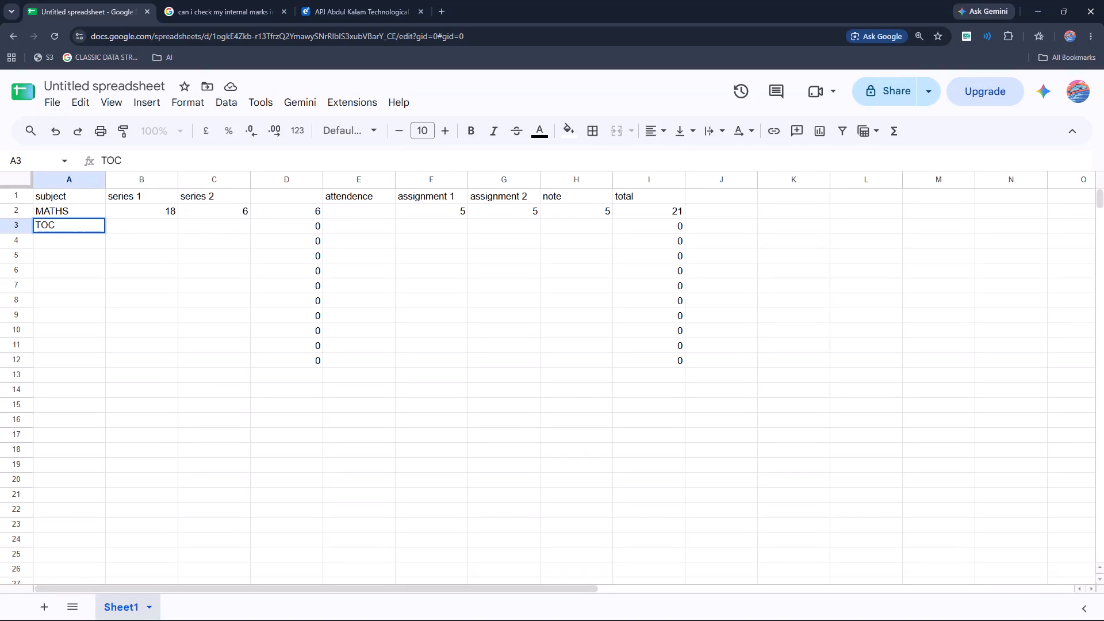
{"action": "left_click", "coordinate": [139, 216]}
{"action": "left_click", "coordinate": [137, 222]}
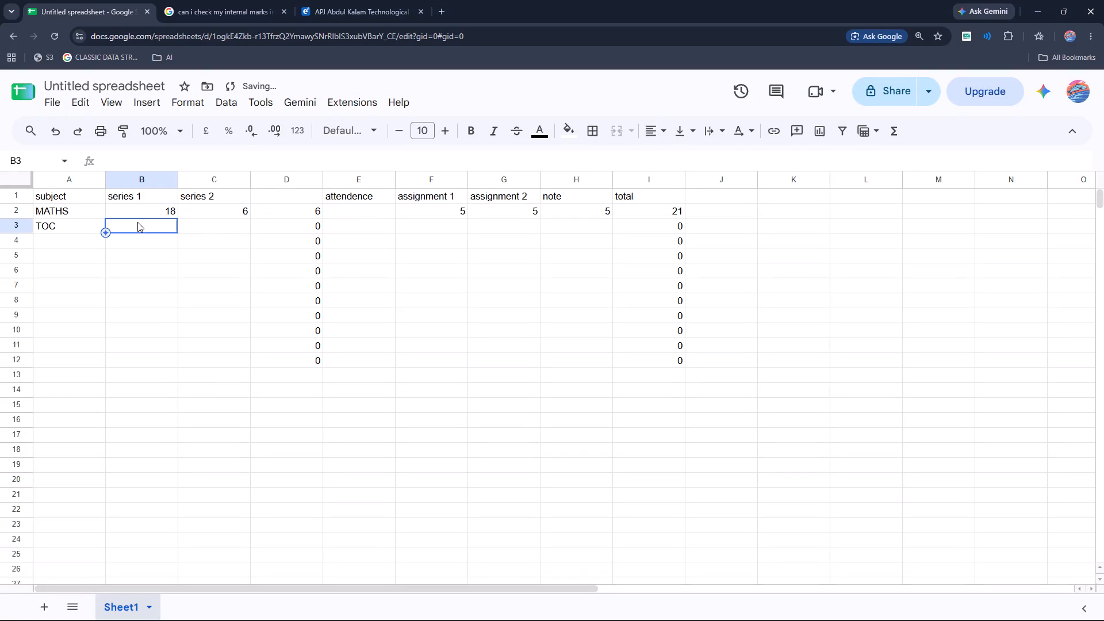
{"action": "type", "text": "17"}
{"action": "key", "text": "Right"}
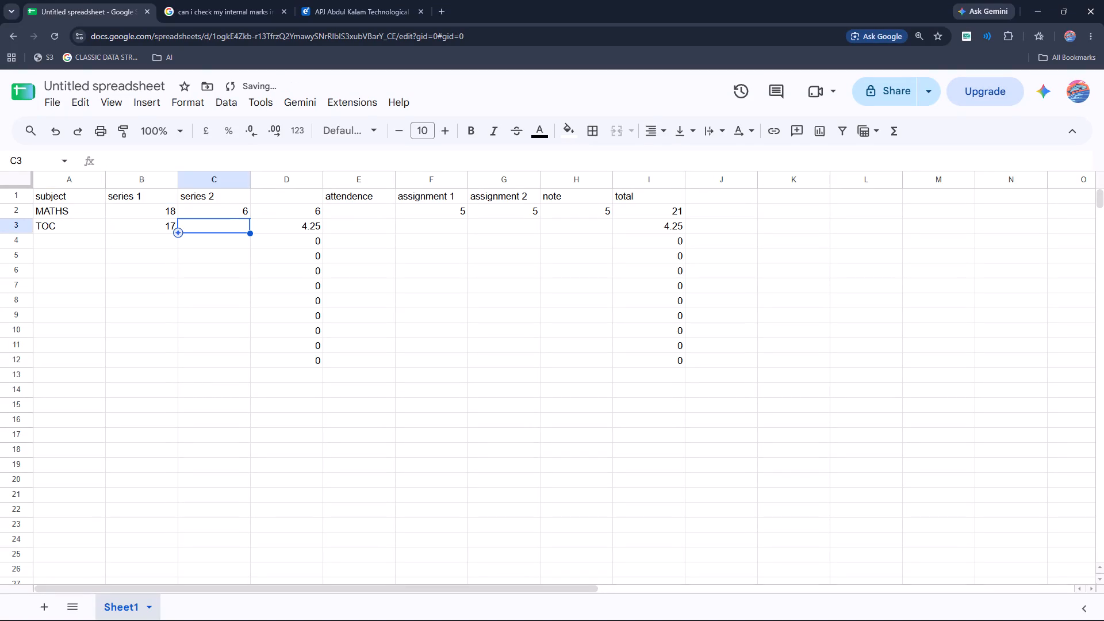
{"action": "type", "text": "15"}
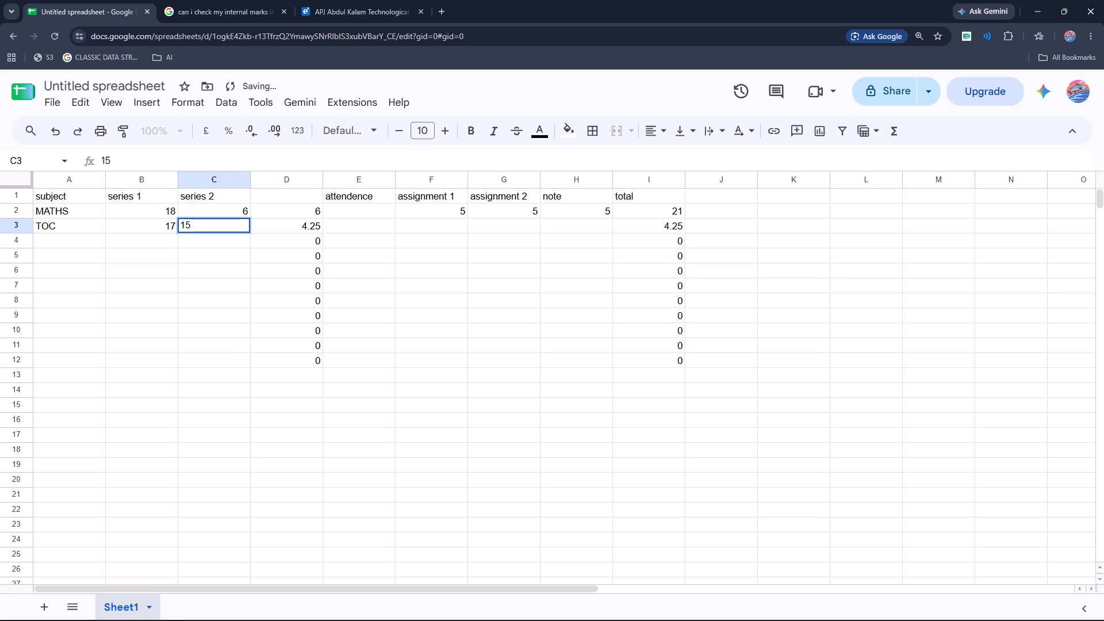
{"action": "key", "text": "Right"}
Enter 5 as the TOC mark for assignment 1 (F3), assignment 2 (G3) and note (H3).
{"action": "key", "text": "Right"}
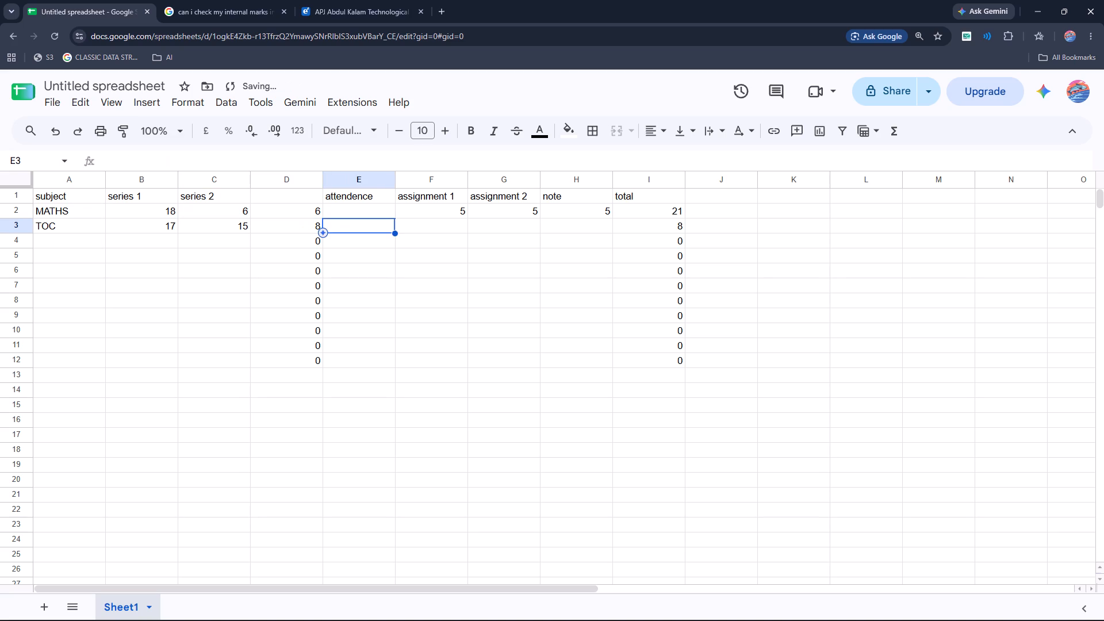
{"action": "key", "text": "Right"}
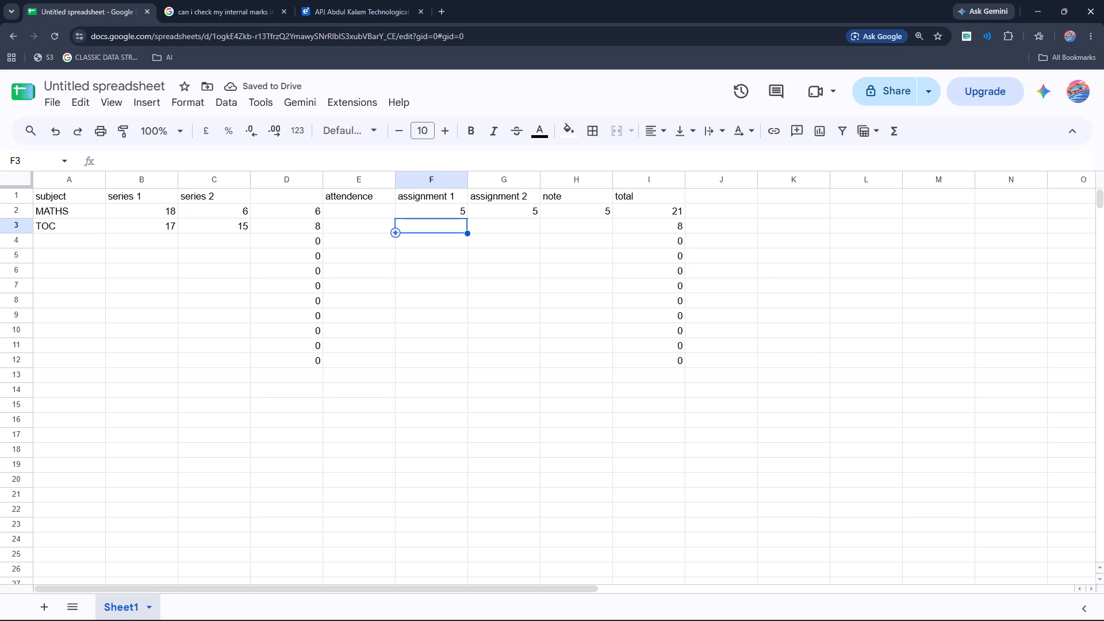
{"action": "key", "text": "5"}
{"action": "key", "text": "Right"}
{"action": "key", "text": "5"}
{"action": "key", "text": "Right"}
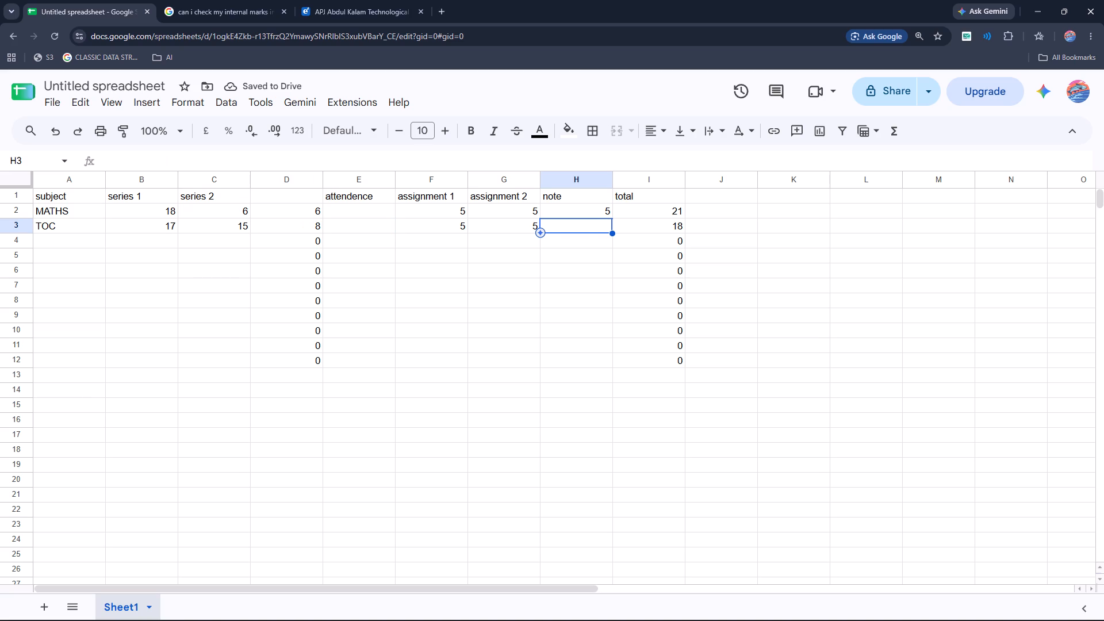
{"action": "key", "text": "5"}
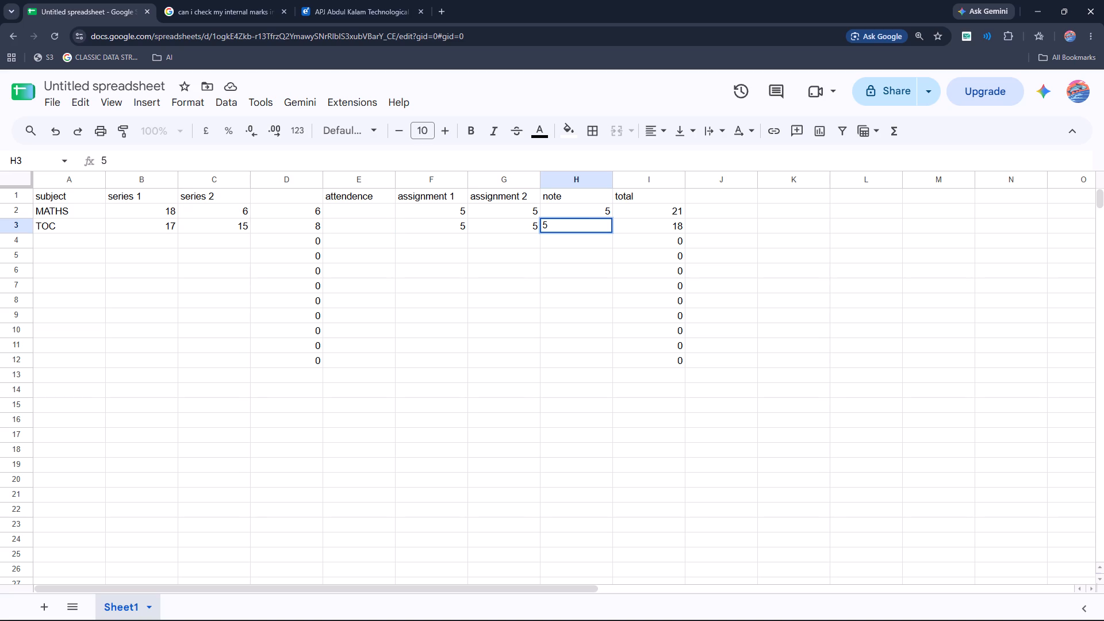
{"action": "key", "text": "Right"}
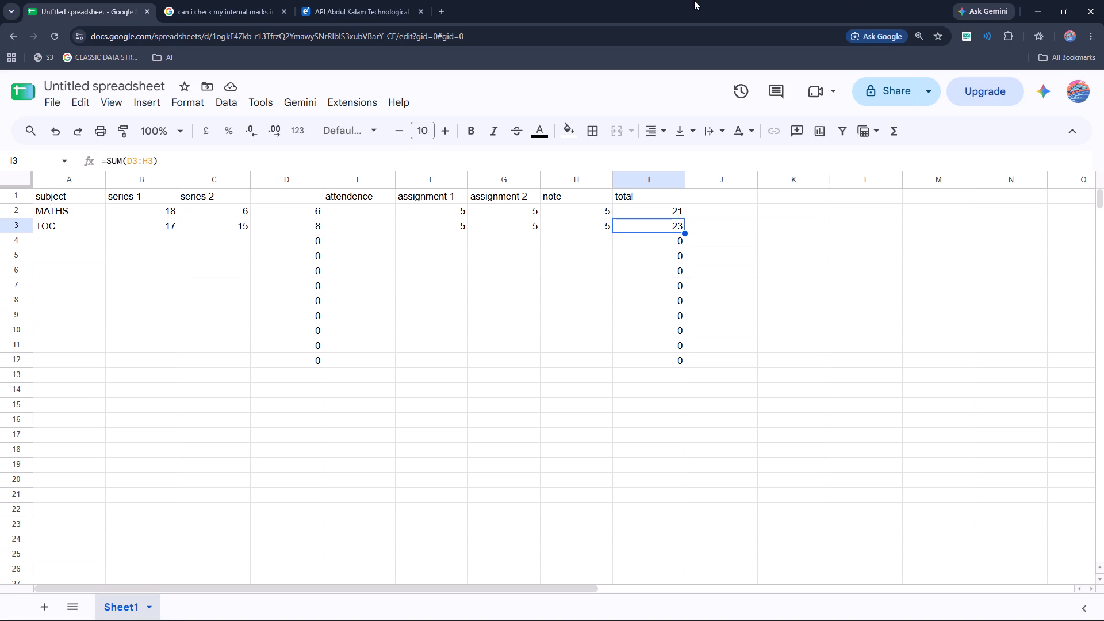
Add DSA as the next subject in A4.
{"action": "left_click", "coordinate": [48, 236]}
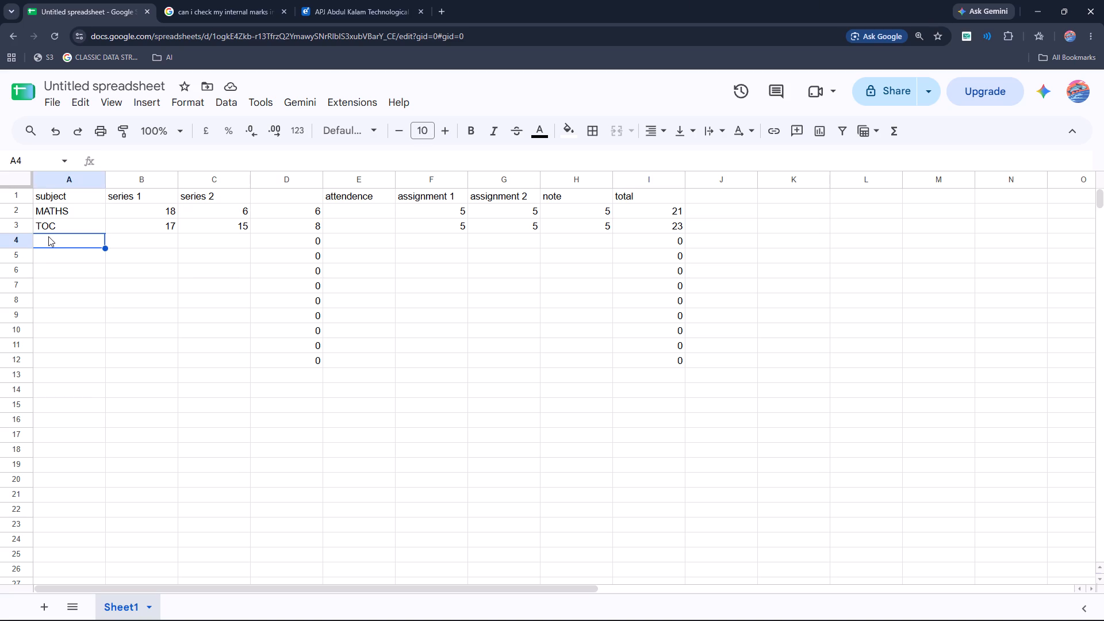
{"action": "type", "text": "DSA"}
{"action": "key", "text": "Right"}
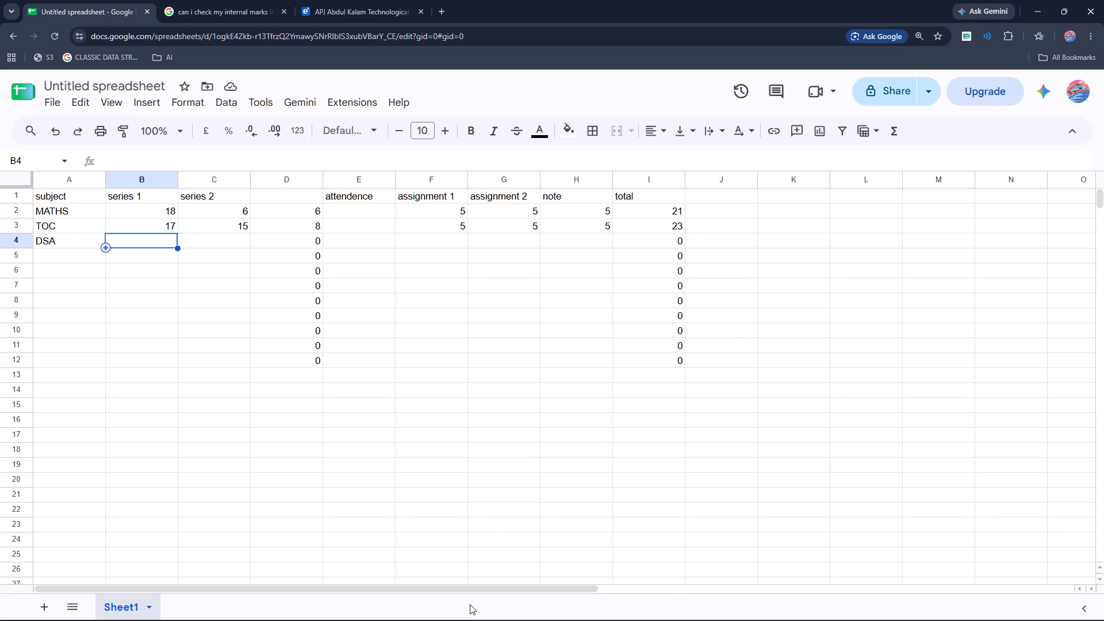
Bring up the Windows app launcher over the spreadsheet.
{"action": "left_click", "coordinate": [420, 611]}
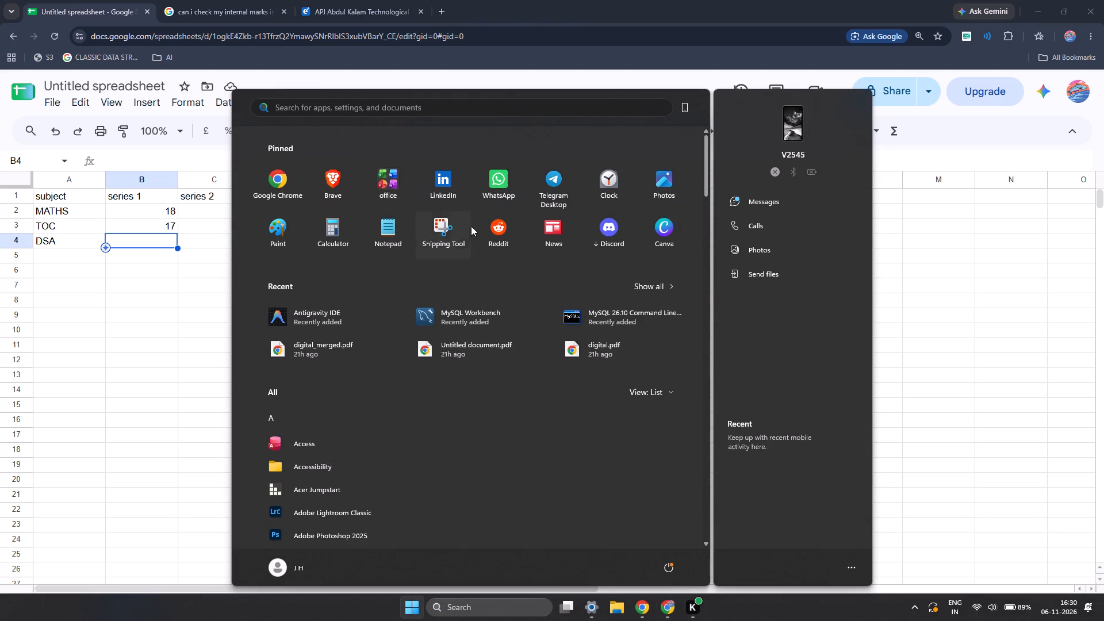
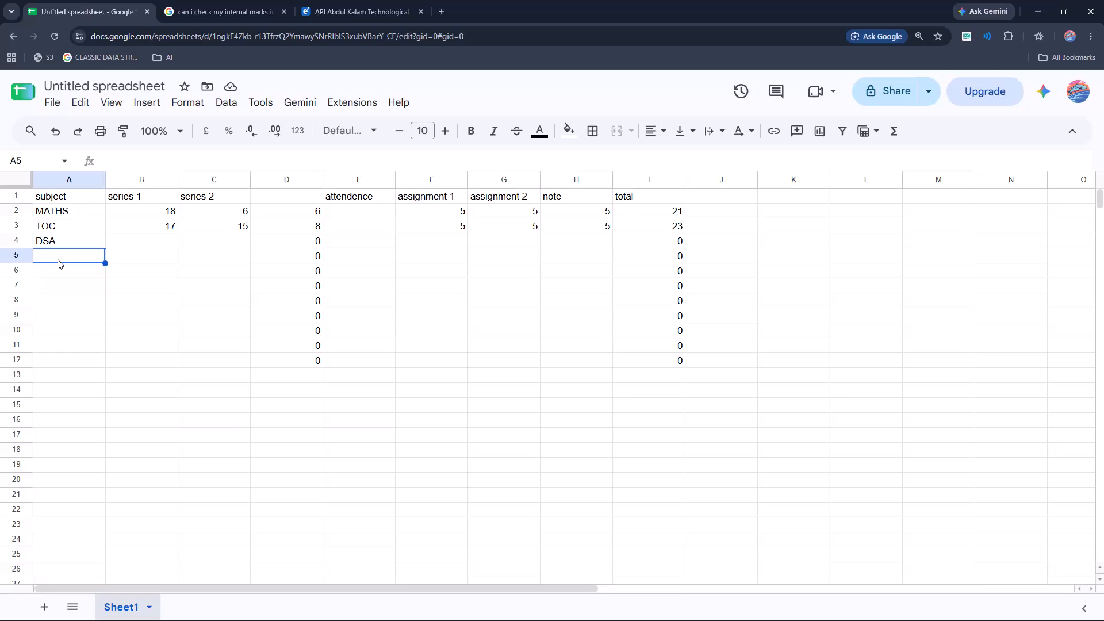
Add ELECTRONICS in A5 and JAVA in A6 as the next subjects.
{"action": "type", "text": "ELECTRONICS"}
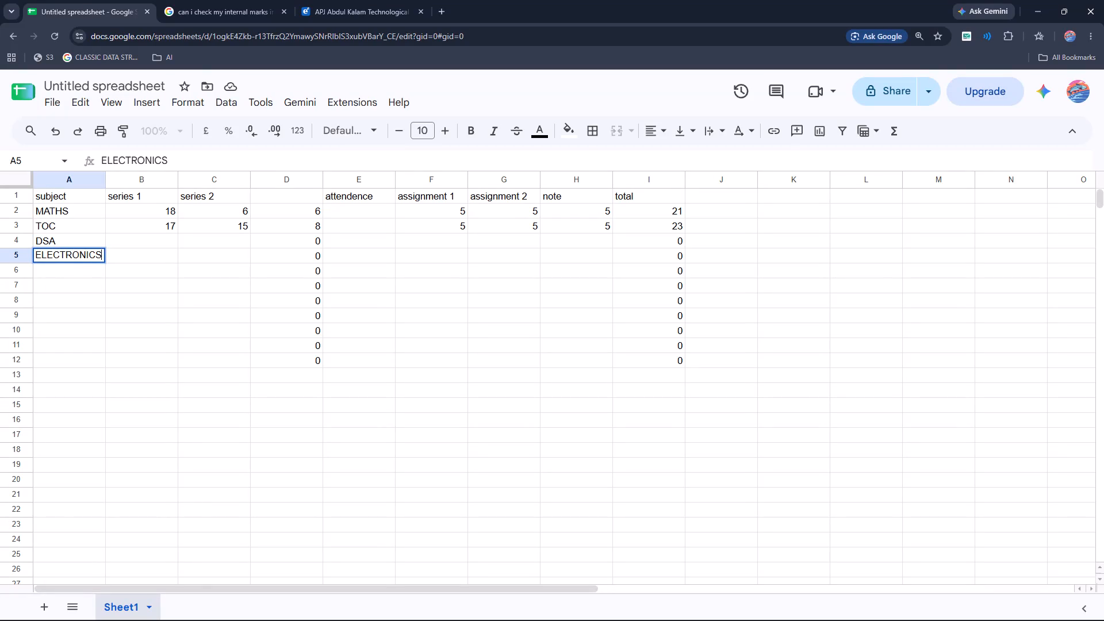
{"action": "key", "text": "Return"}
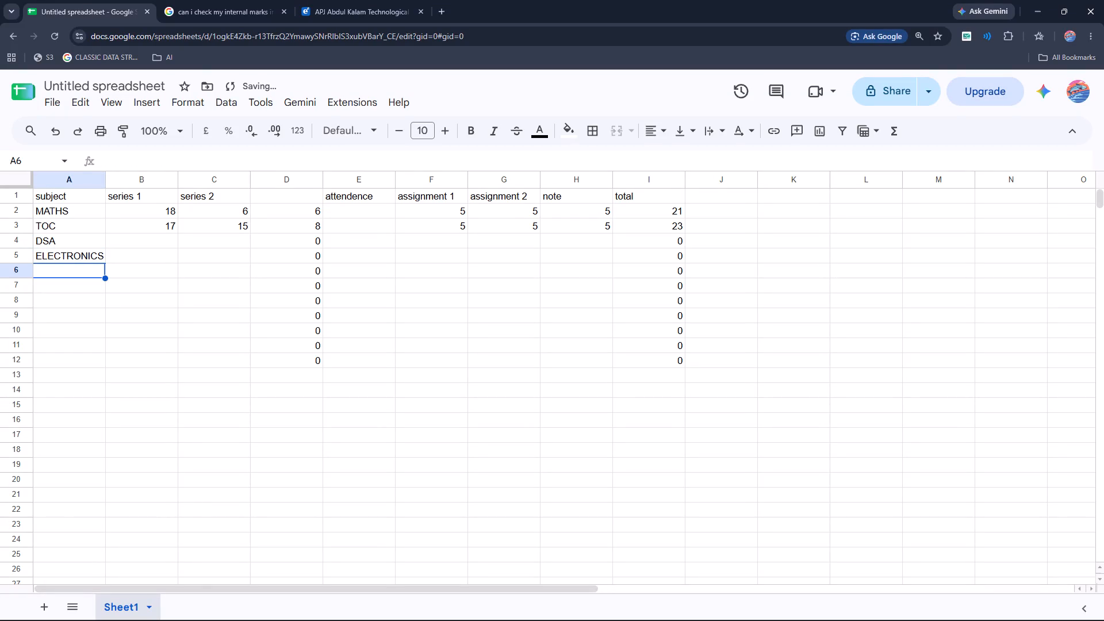
{"action": "type", "text": "JAVA"}
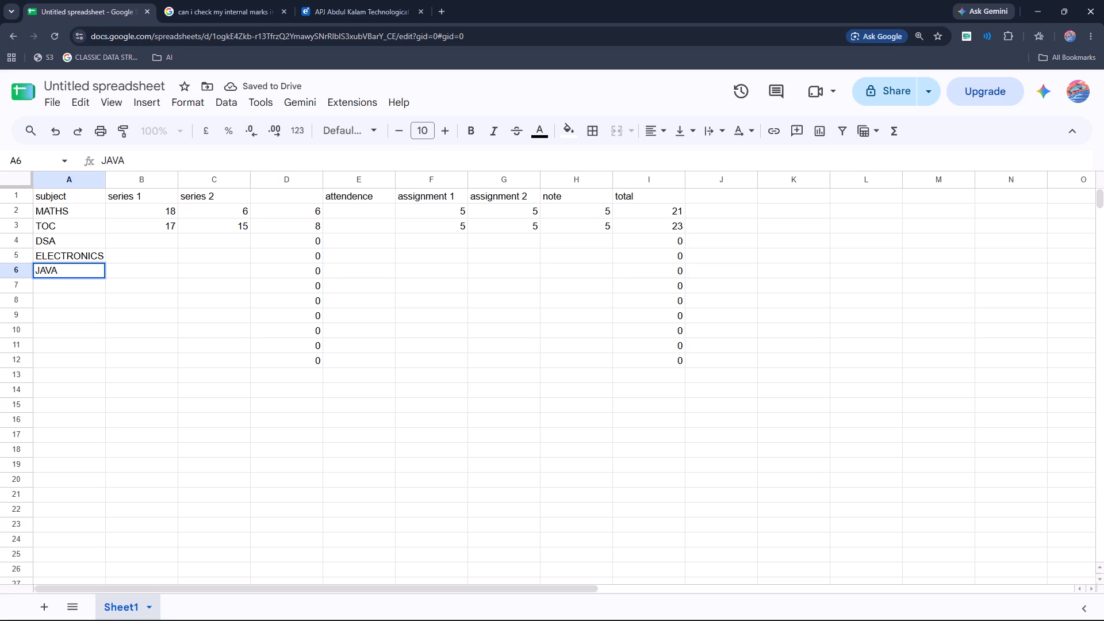
{"action": "key", "text": "Return"}
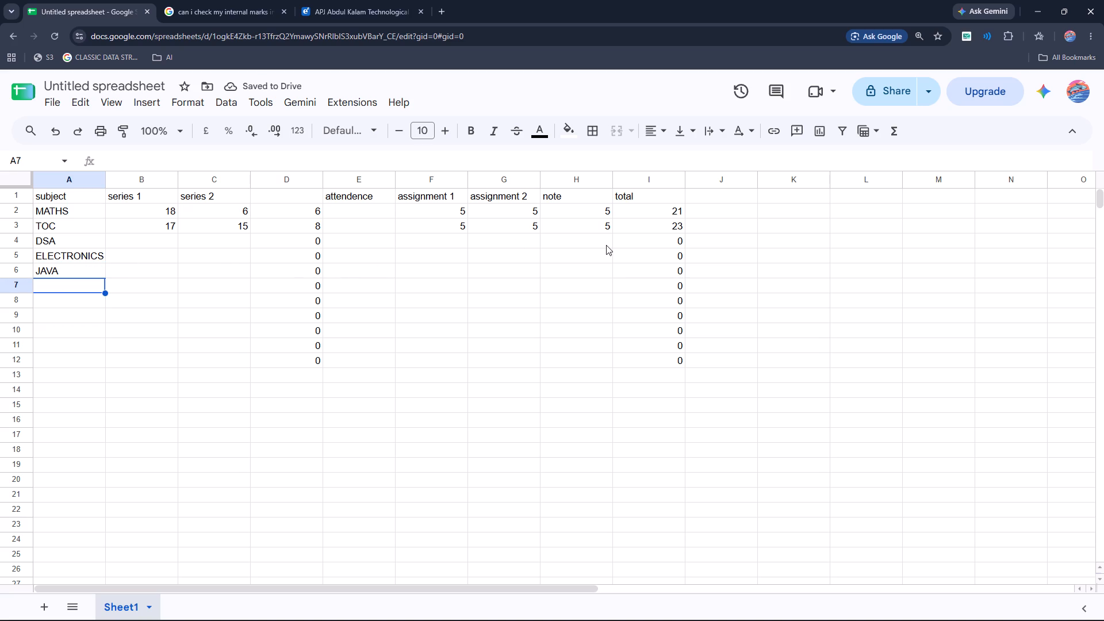
Enter 32 directly as the ELECTRONICS total in I5, replacing the sum formula.
{"action": "left_click", "coordinate": [21, 256]}
{"action": "left_click", "coordinate": [669, 256]}
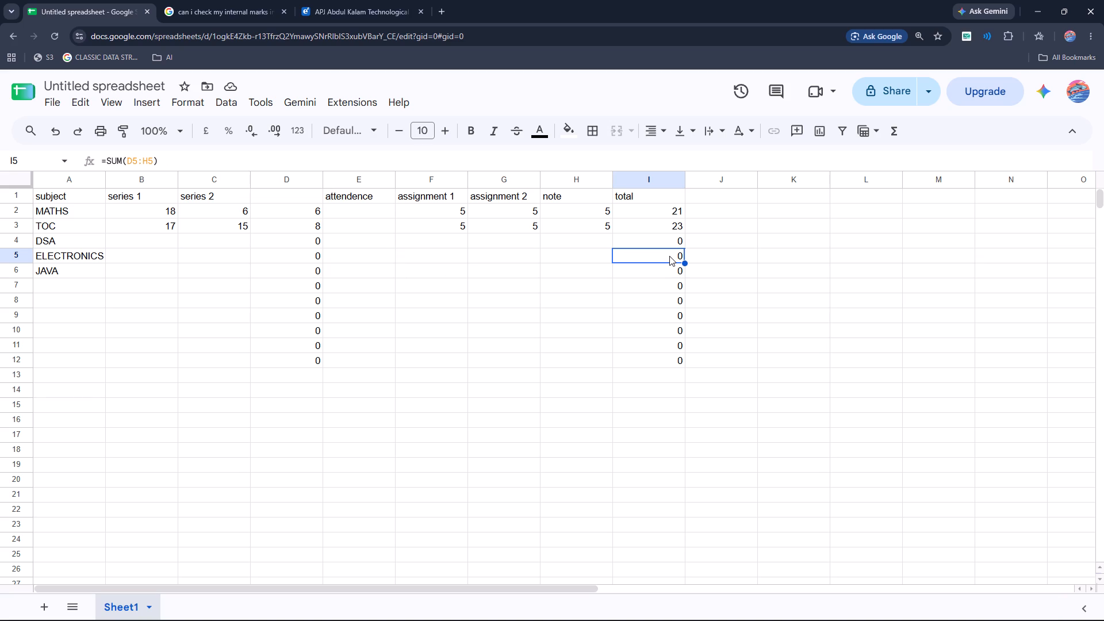
{"action": "type", "text": "32"}
{"action": "key", "text": "Return"}
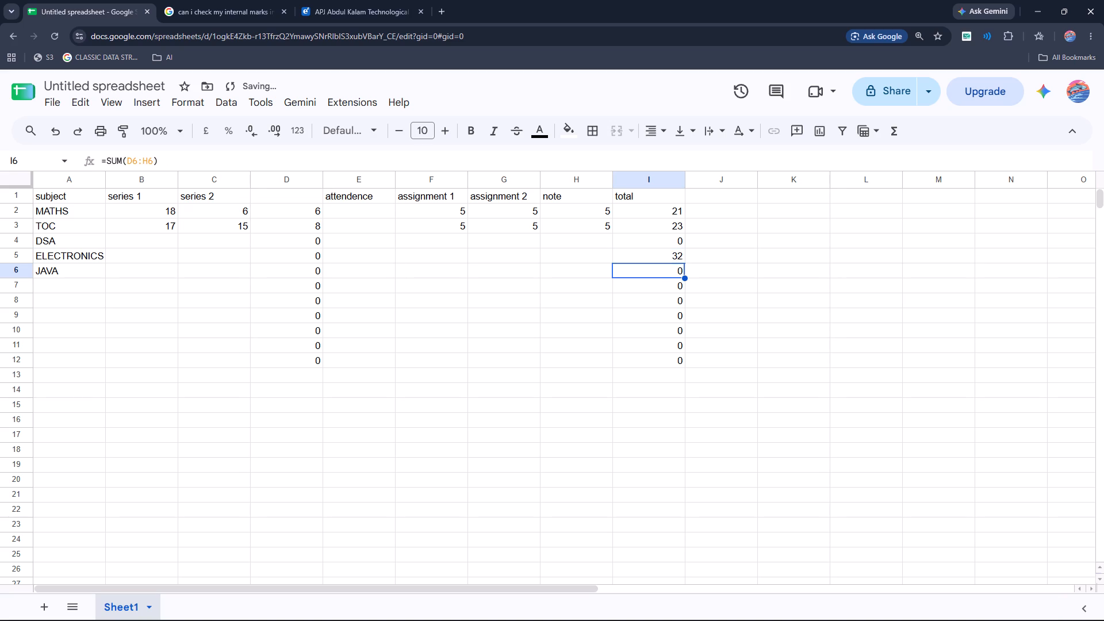
{"action": "left_click", "coordinate": [614, 340]}
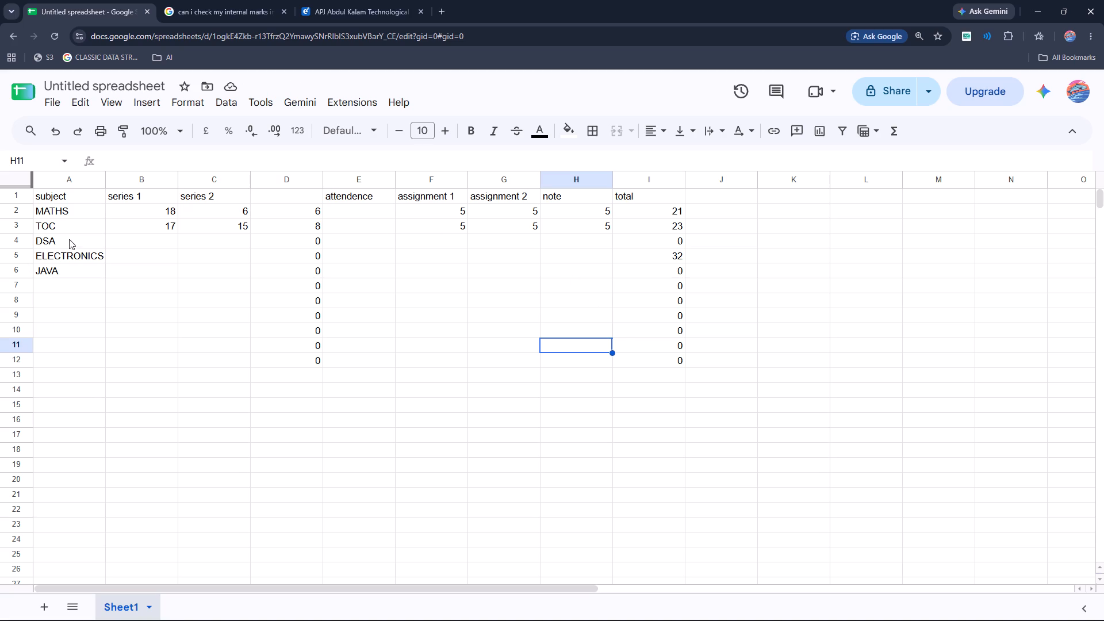
Enter 5 as the DSA mark for assignment 1 (F4), assignment 2 (G4) and note (H4).
{"action": "left_click", "coordinate": [20, 240]}
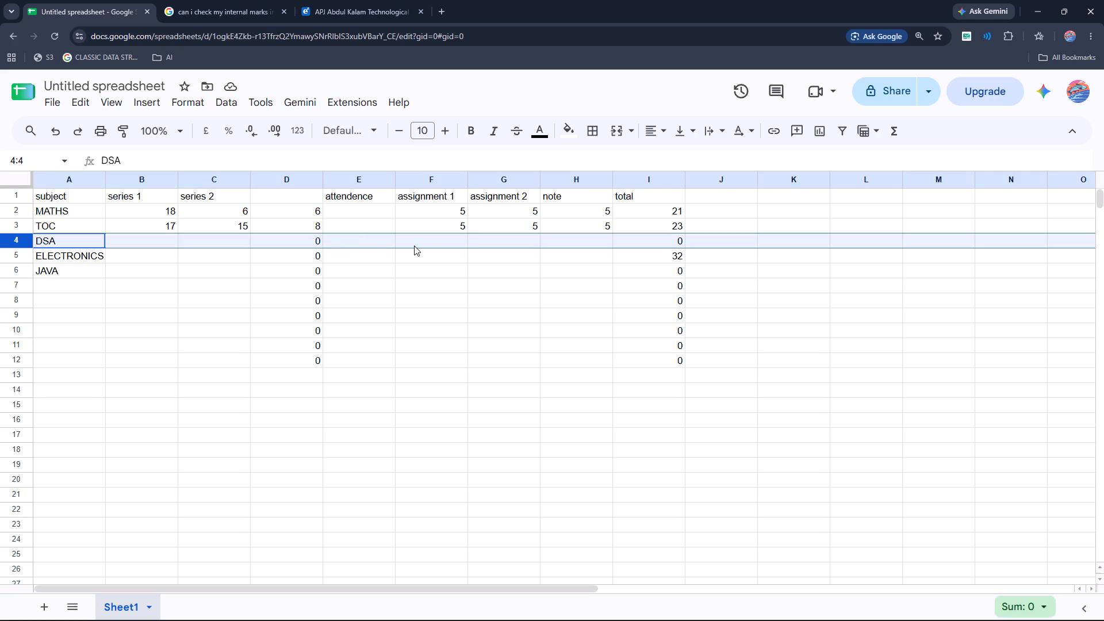
{"action": "left_click", "coordinate": [426, 237]}
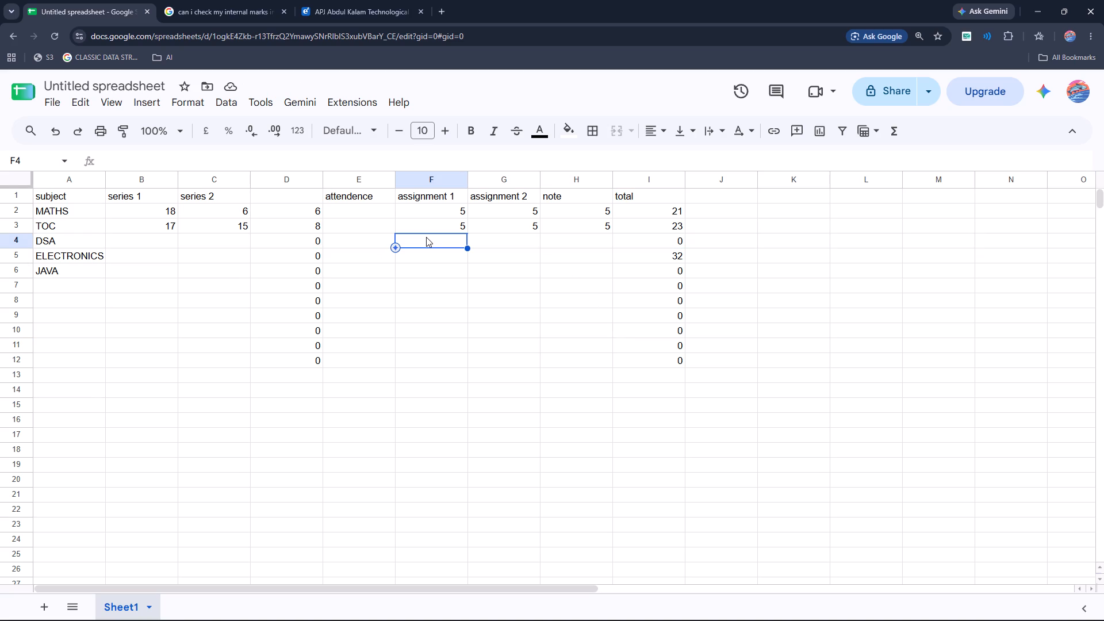
{"action": "key", "text": "5"}
{"action": "key", "text": "Right"}
{"action": "key", "text": "5"}
{"action": "key", "text": "Right"}
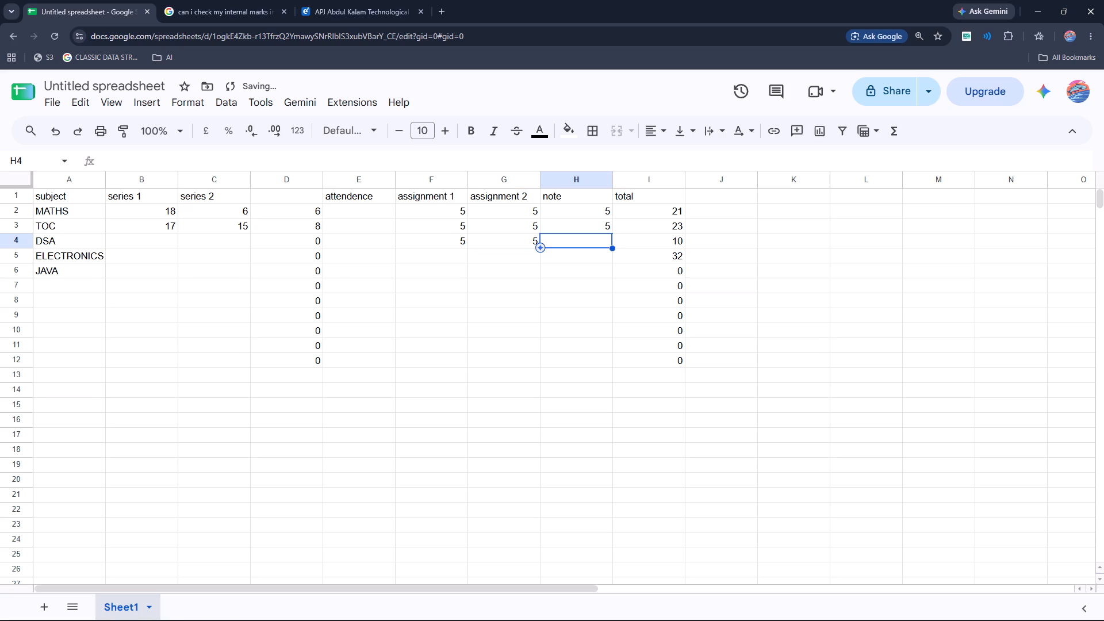
{"action": "key", "text": "5"}
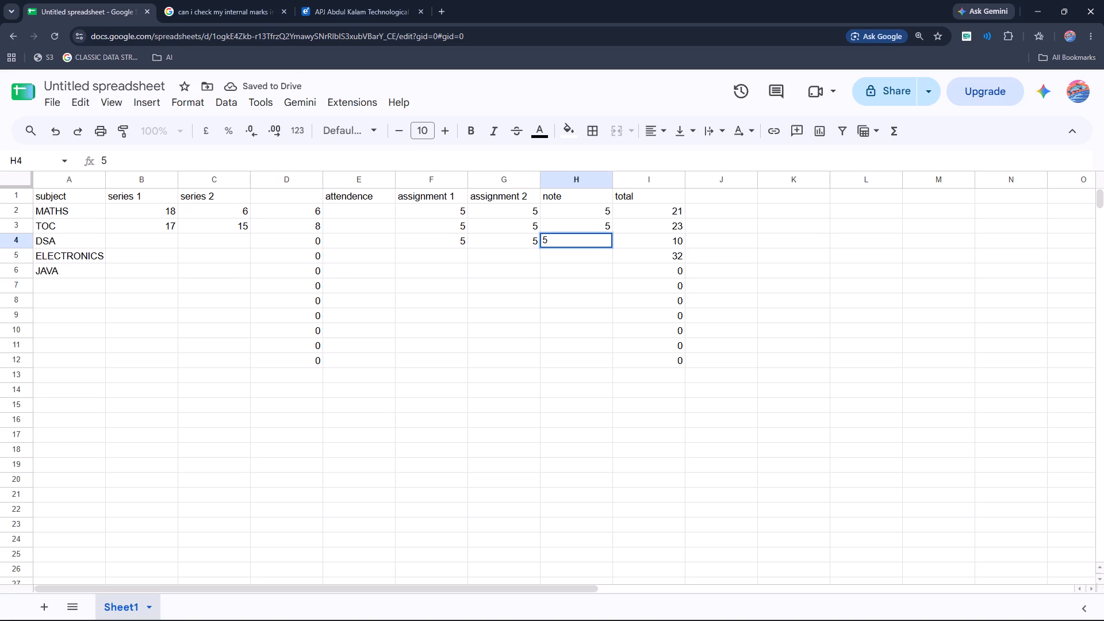
{"action": "key", "text": "Right"}
{"action": "key", "text": "Right"}
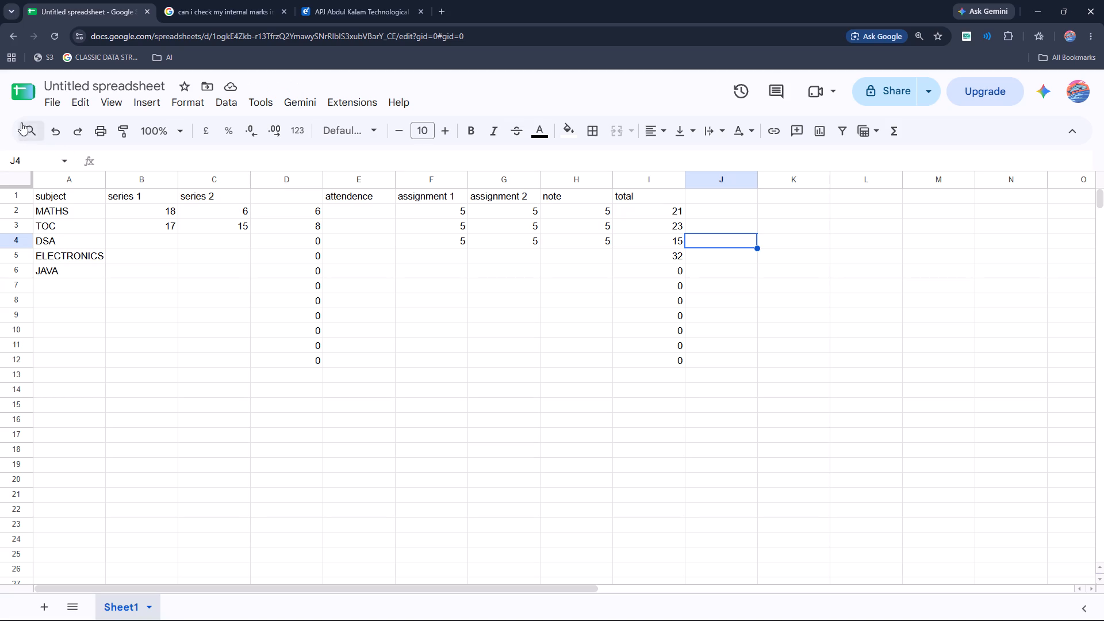
Enter 5 as the DSA attendance mark in E4.
{"action": "left_click", "coordinate": [371, 245]}
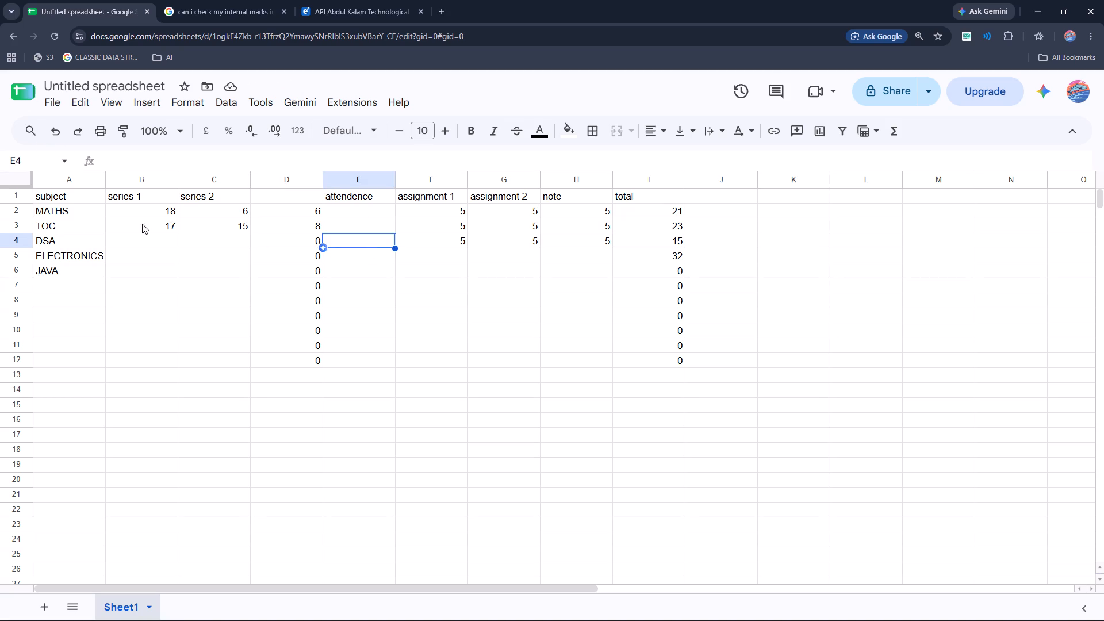
{"action": "left_click", "coordinate": [13, 240]}
{"action": "left_click", "coordinate": [350, 241]}
{"action": "key", "text": "5"}
{"action": "left_click", "coordinate": [407, 298]}
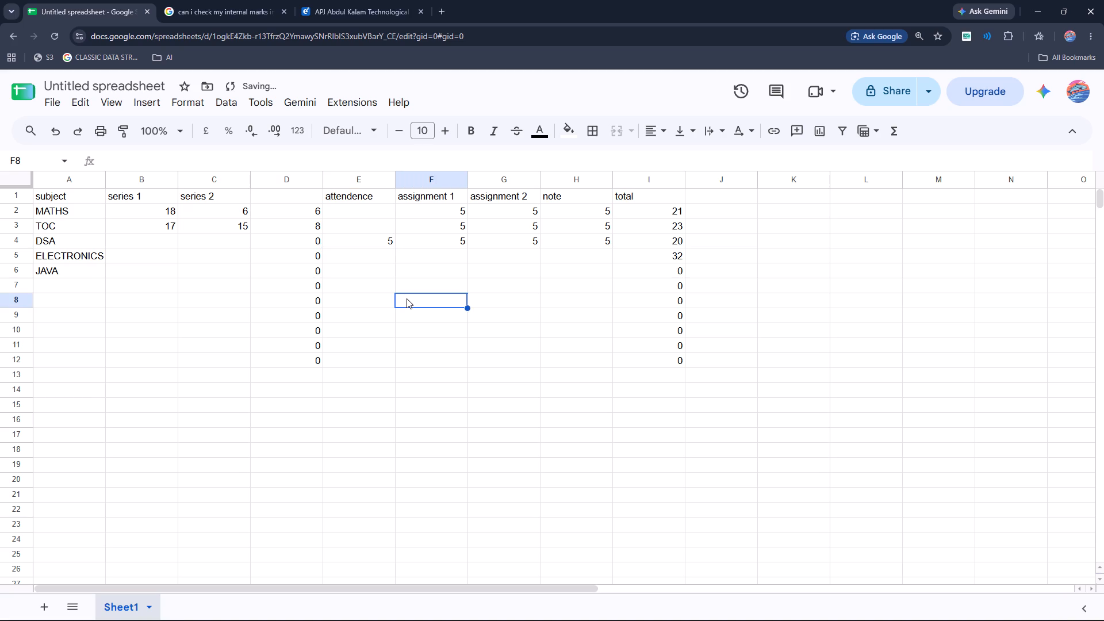
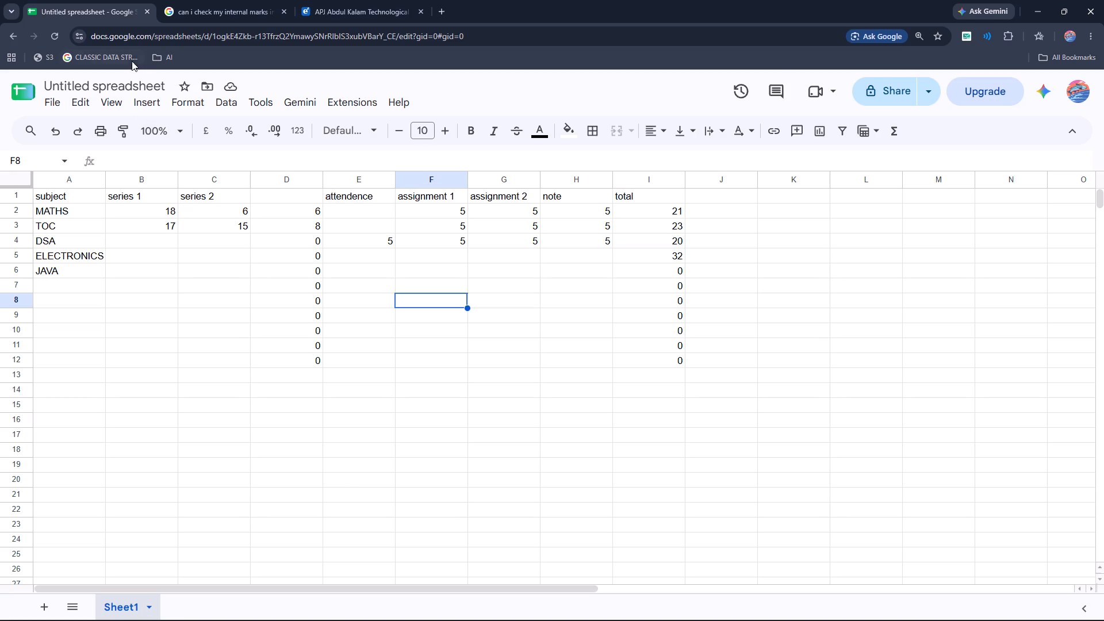
Enter 3 as the JAVA attendance mark in E6.
{"action": "left_click", "coordinate": [18, 271]}
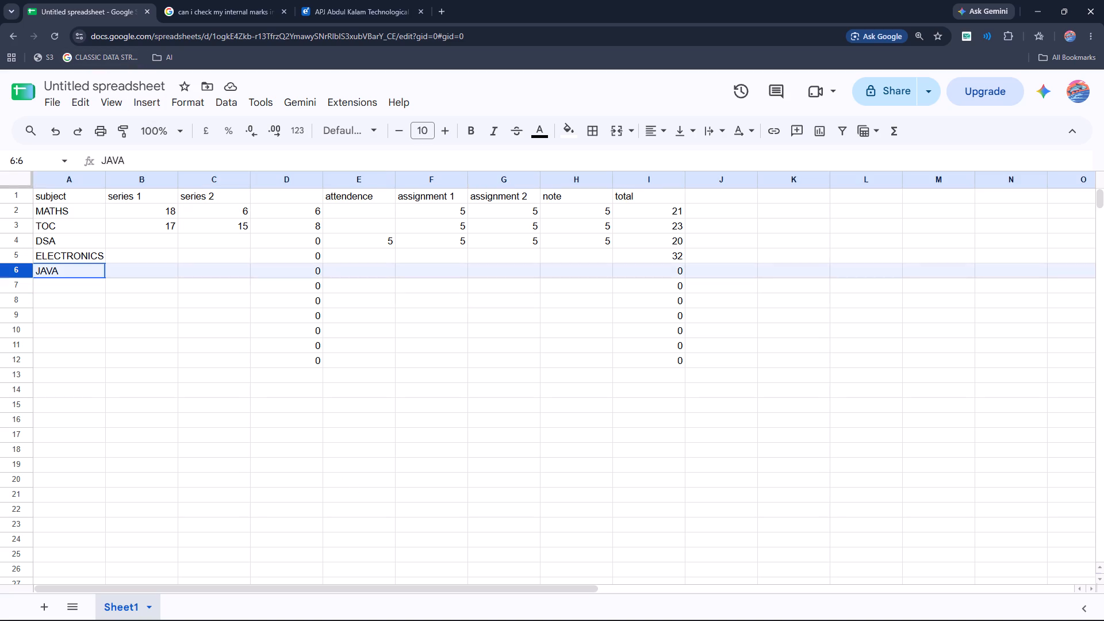
{"action": "left_click", "coordinate": [382, 271]}
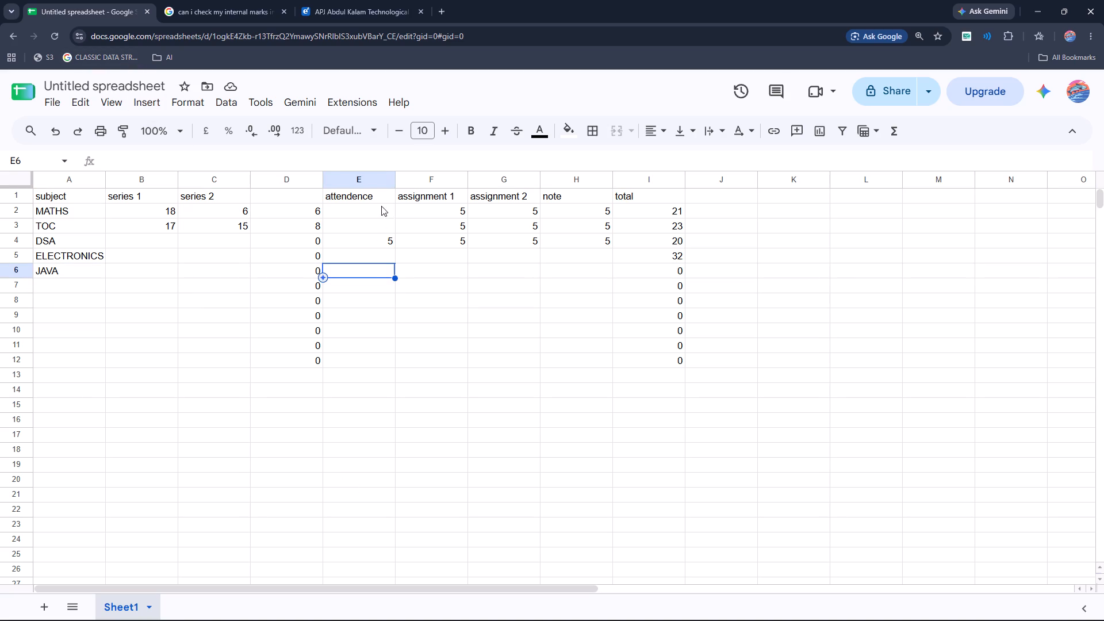
{"action": "key", "text": "3"}
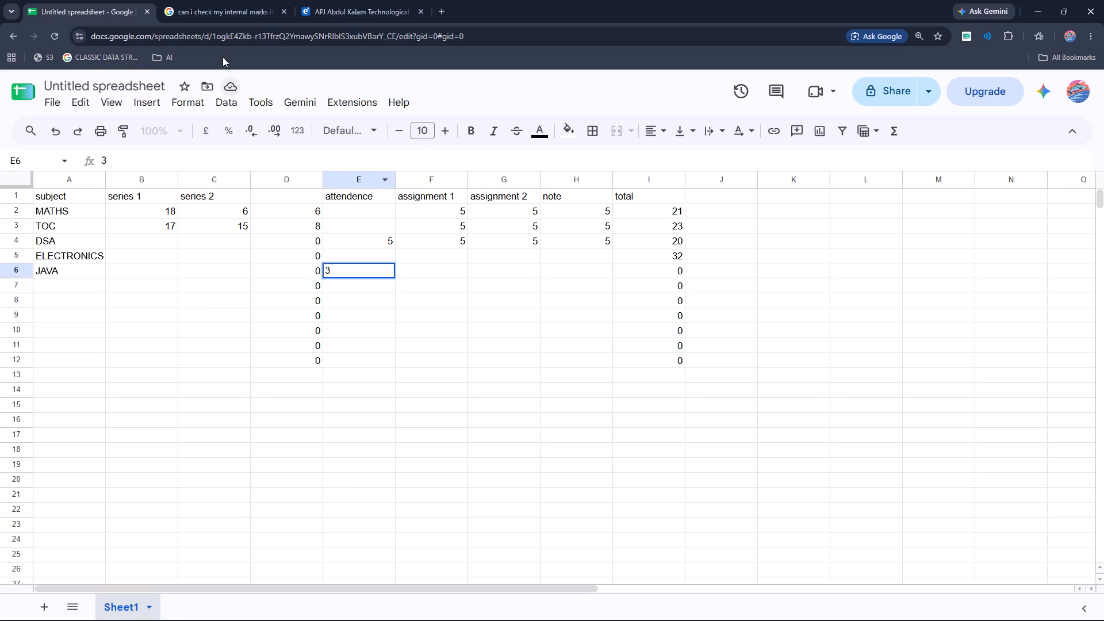
Open sylabus.pdf from the S3 folder in File Explorer to consult the semester 3 syllabus.
{"action": "double_click", "coordinate": [435, 1]}
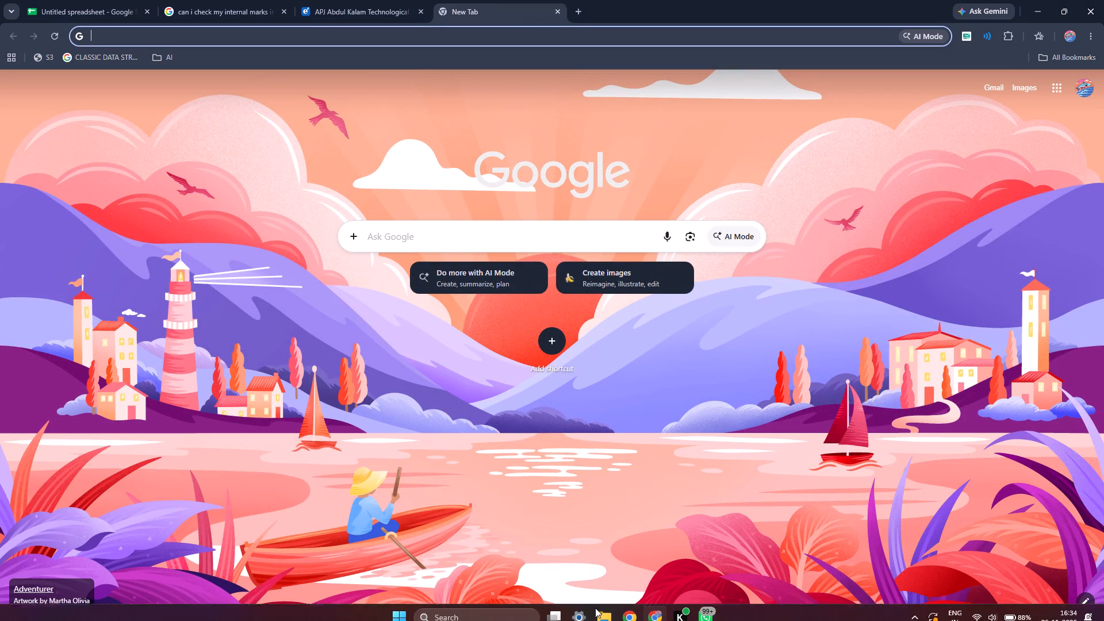
{"action": "left_click", "coordinate": [593, 603]}
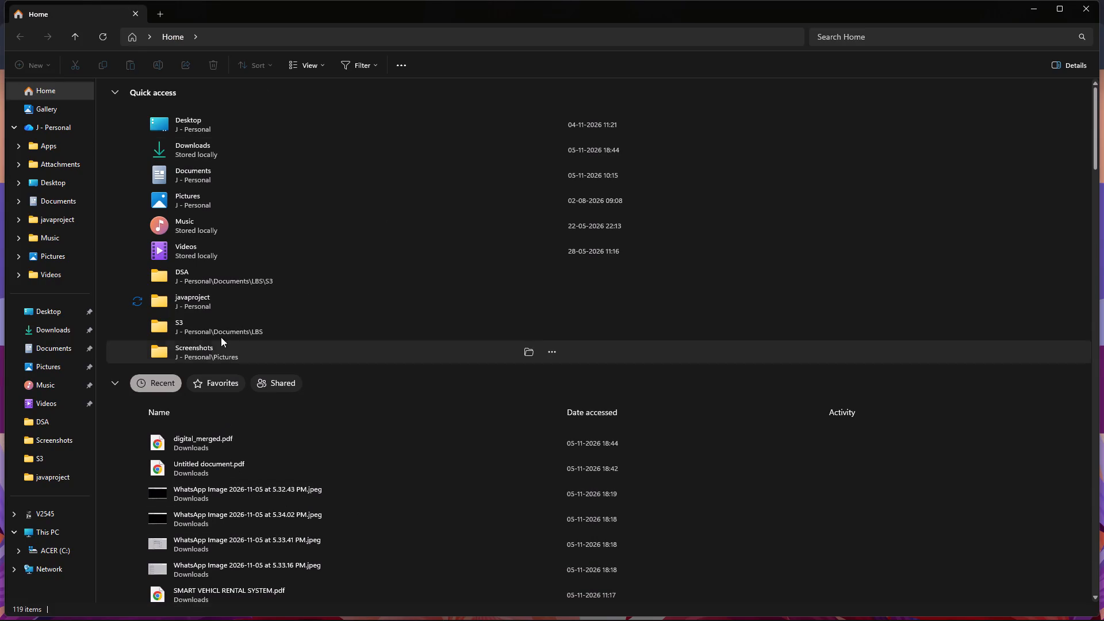
{"action": "double_click", "coordinate": [203, 324]}
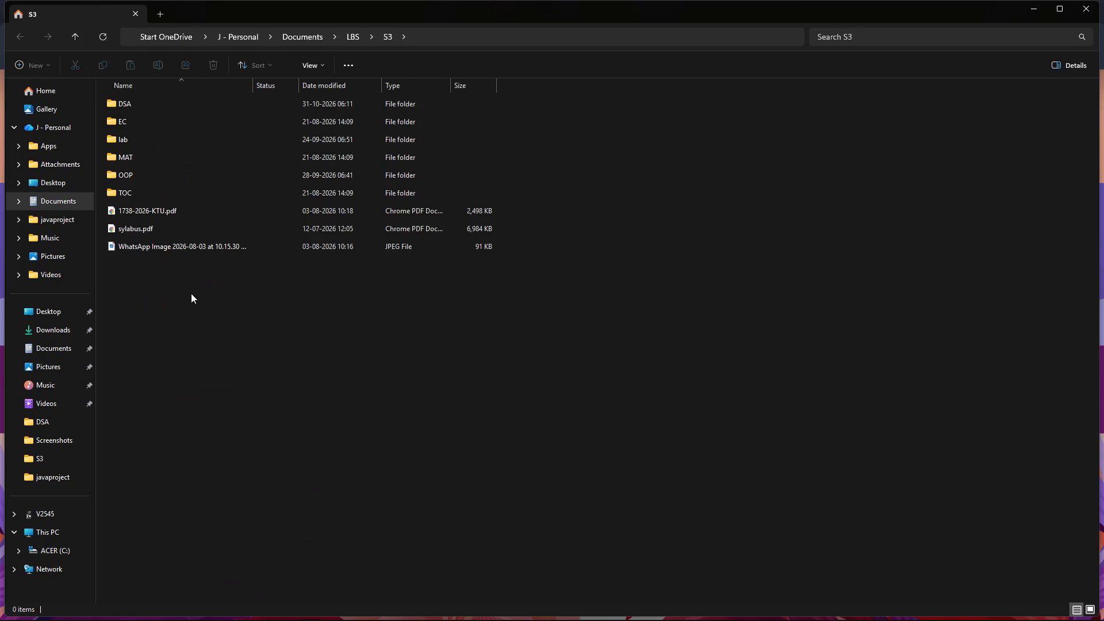
{"action": "double_click", "coordinate": [168, 232]}
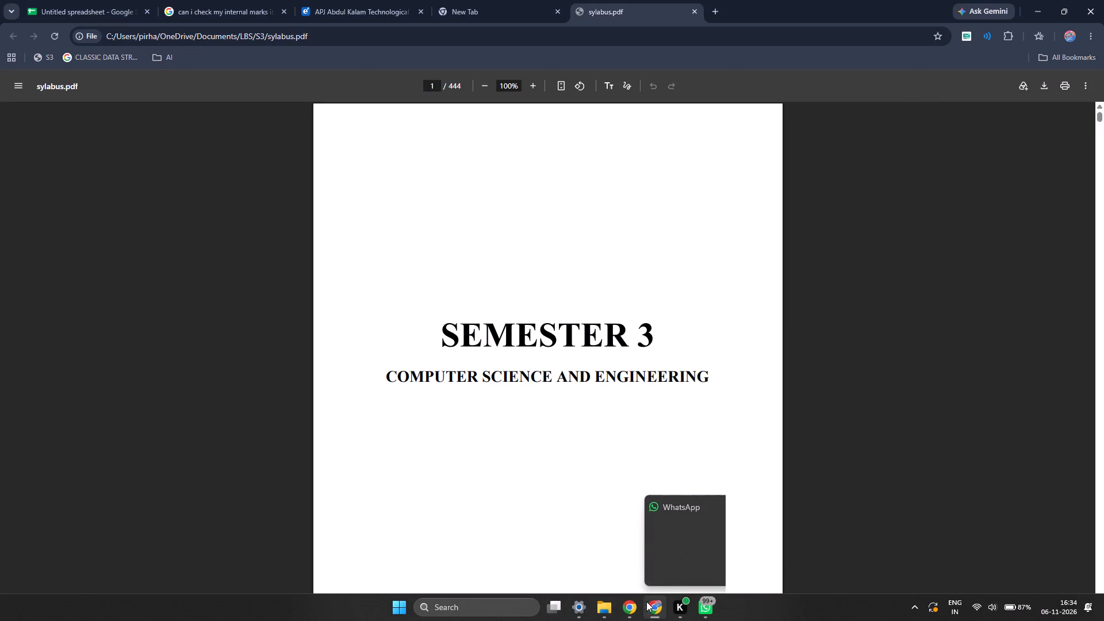
Return to the marks spreadsheet and enter 3 as the MATHS attendance mark in E2.
{"action": "left_click", "coordinate": [101, 0]}
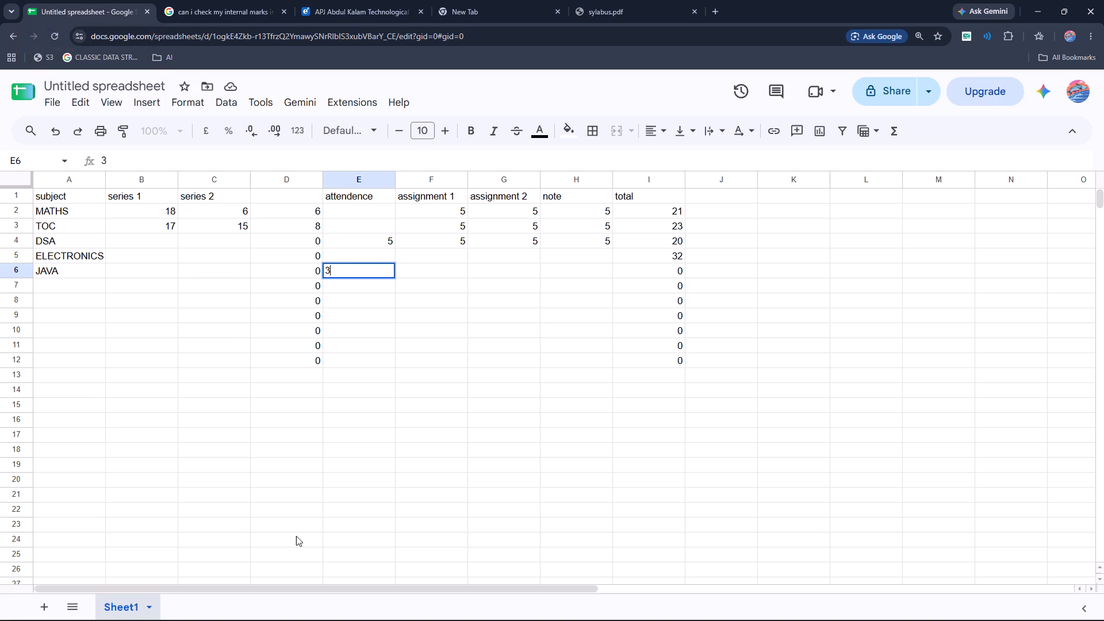
{"action": "left_click", "coordinate": [23, 211]}
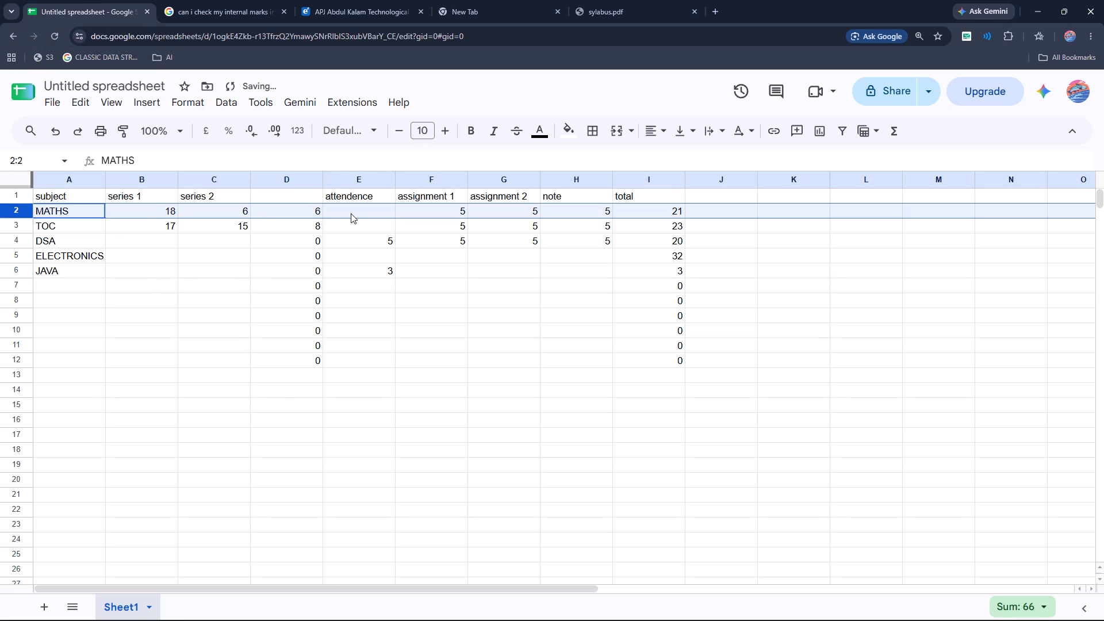
{"action": "left_click", "coordinate": [351, 213]}
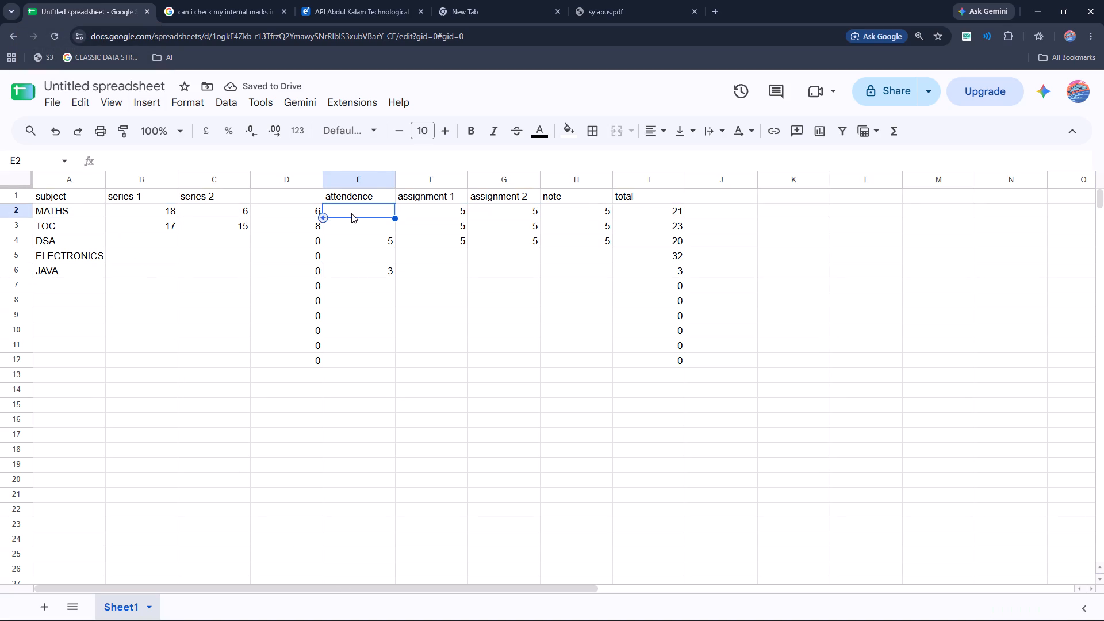
{"action": "key", "text": "3"}
{"action": "left_click", "coordinate": [362, 236]}
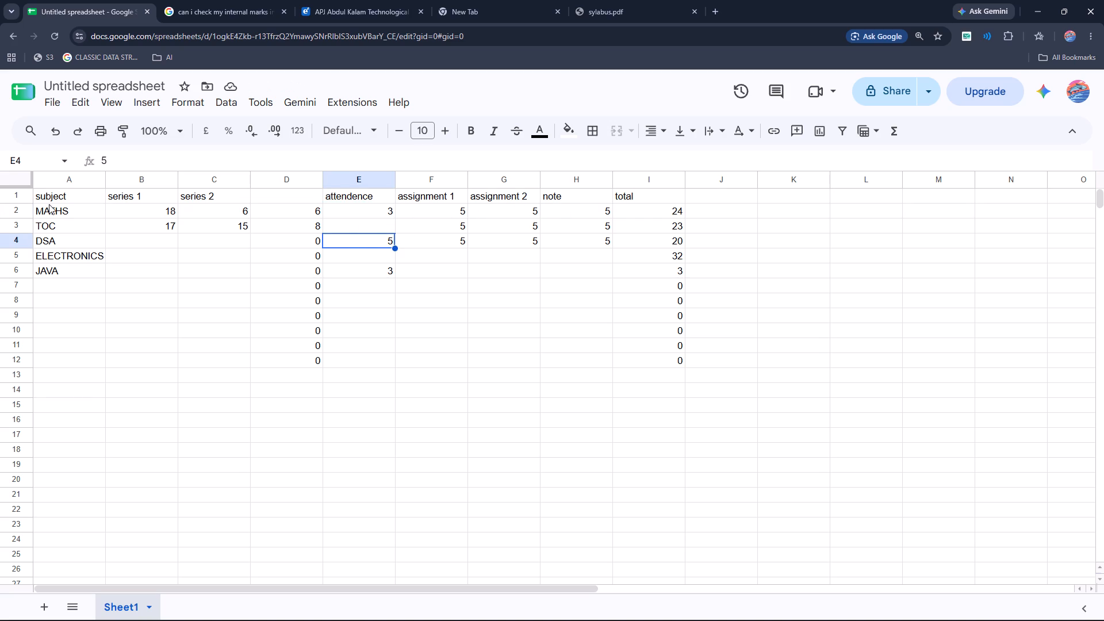
Make the header row A1:I1 bold and centre-align it.
{"action": "left_click_drag", "start_coordinate": [51, 197], "coordinate": [669, 197]}
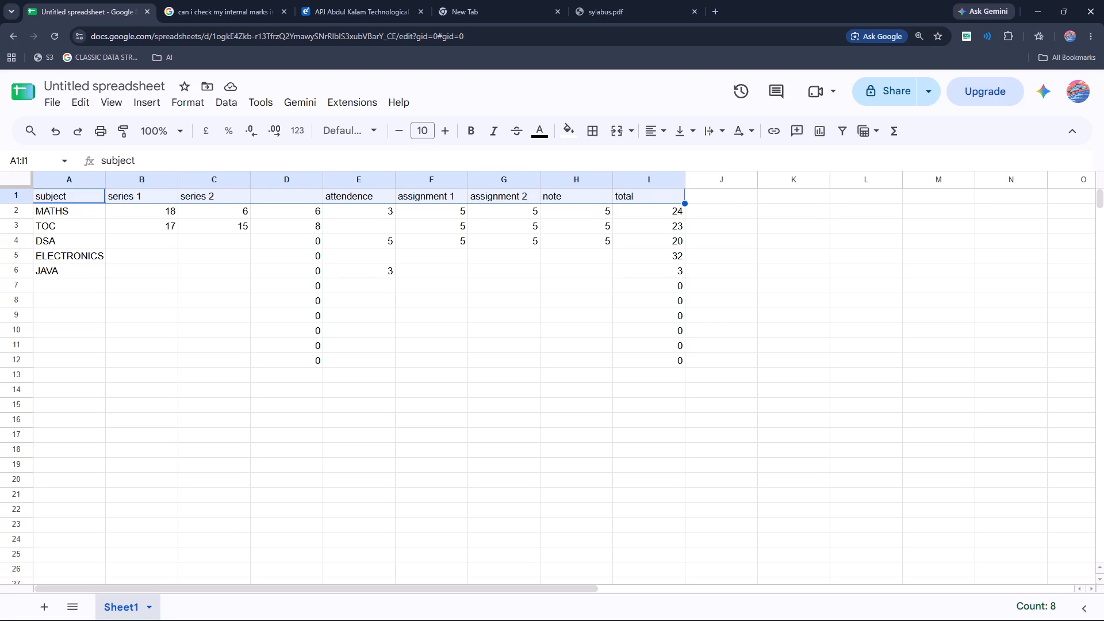
{"action": "left_click", "coordinate": [464, 124]}
{"action": "left_click", "coordinate": [649, 137]}
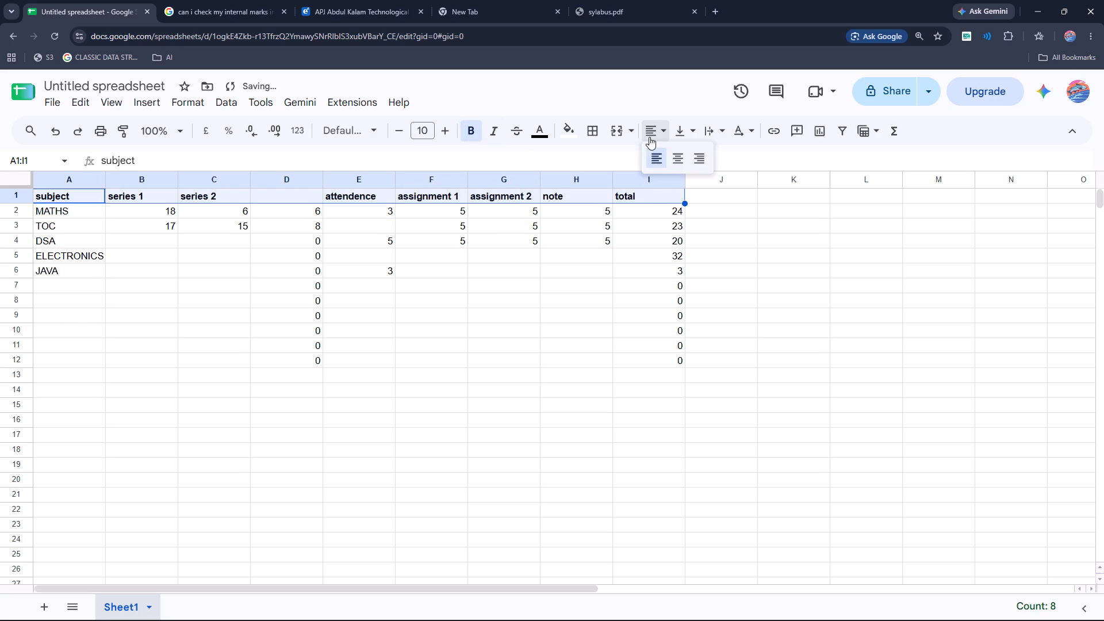
{"action": "left_click", "coordinate": [675, 161]}
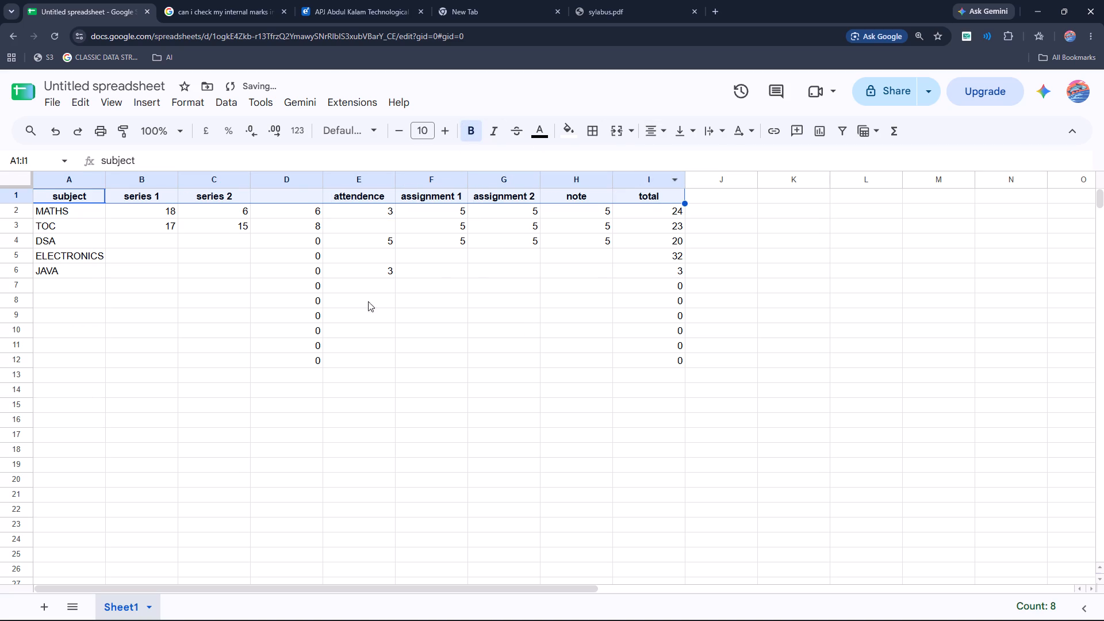
{"action": "left_click", "coordinate": [160, 281]}
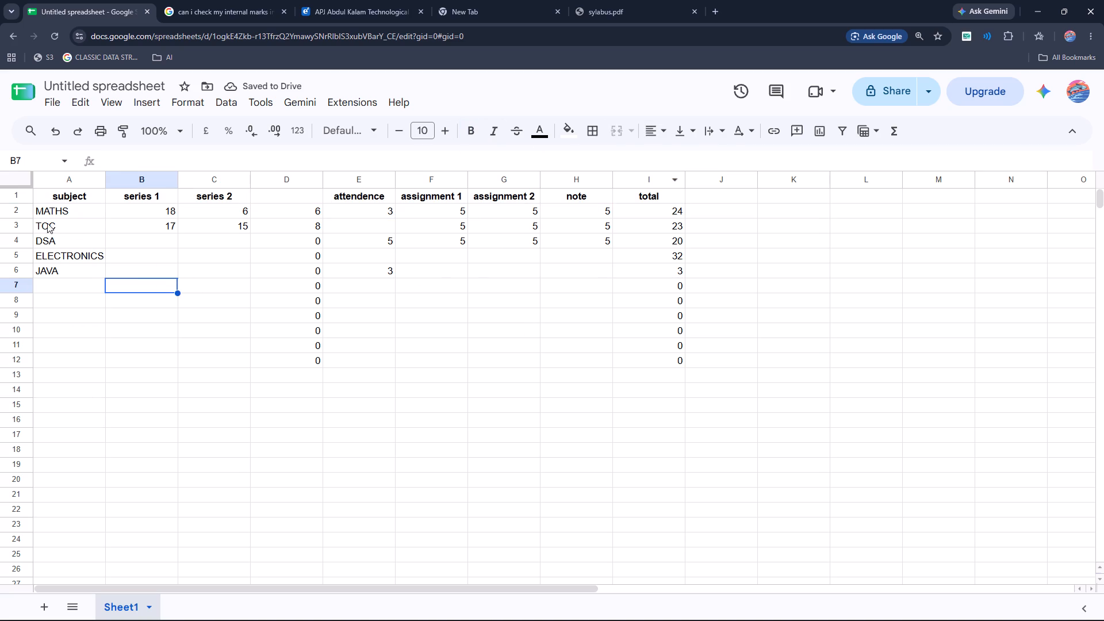
Make the subject names in column A bold, covering A2:A8.
{"action": "left_click_drag", "start_coordinate": [66, 212], "coordinate": [64, 307]}
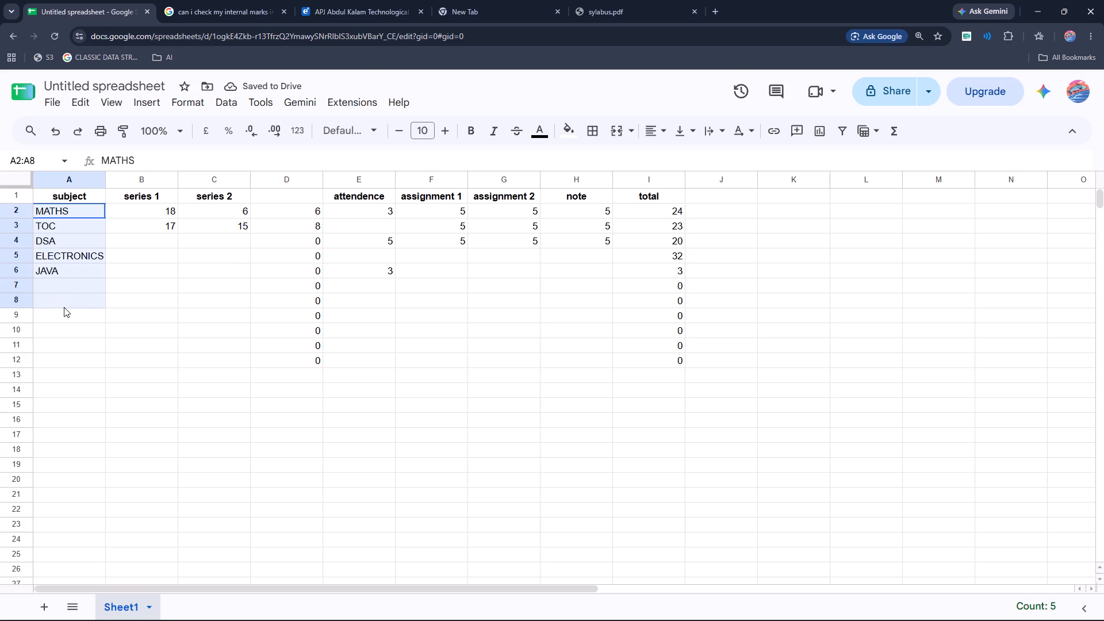
{"action": "left_click_drag", "start_coordinate": [64, 307], "coordinate": [64, 307]}
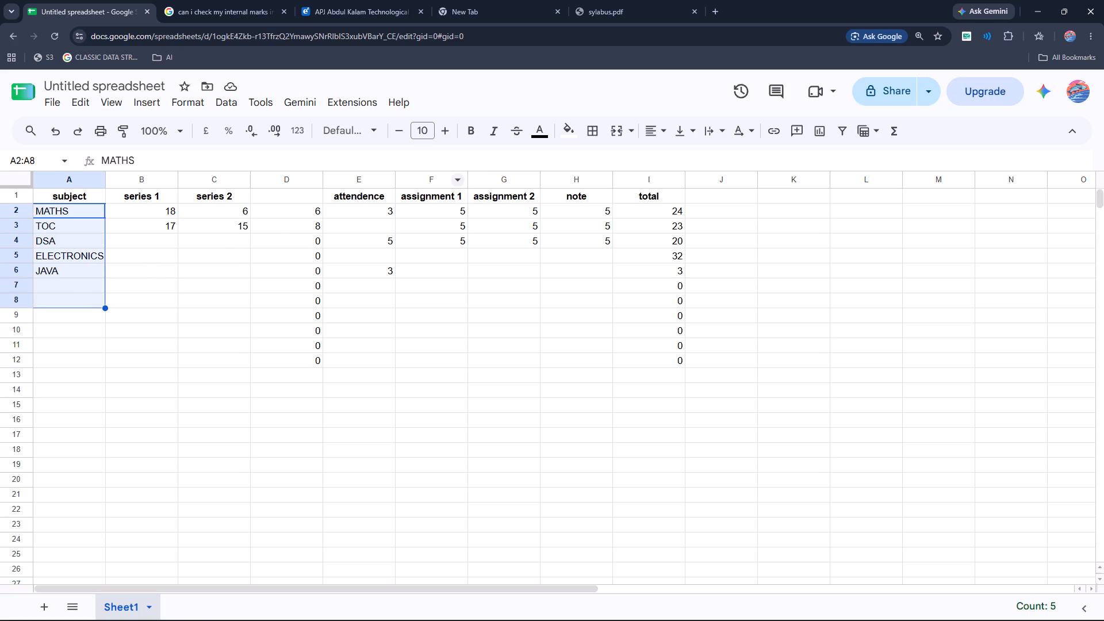
{"action": "left_click", "coordinate": [471, 137]}
{"action": "left_click", "coordinate": [333, 433]}
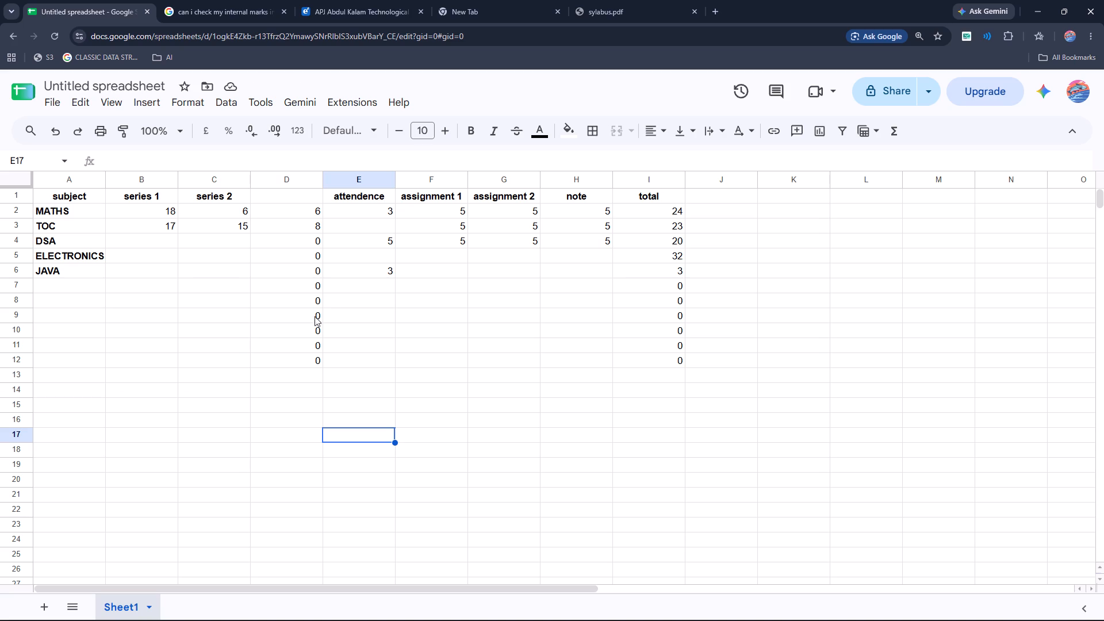
Clear the surplus formulas below the table in rows 11 and 12, from column D to column I.
{"action": "left_click_drag", "start_coordinate": [274, 350], "coordinate": [522, 374]}
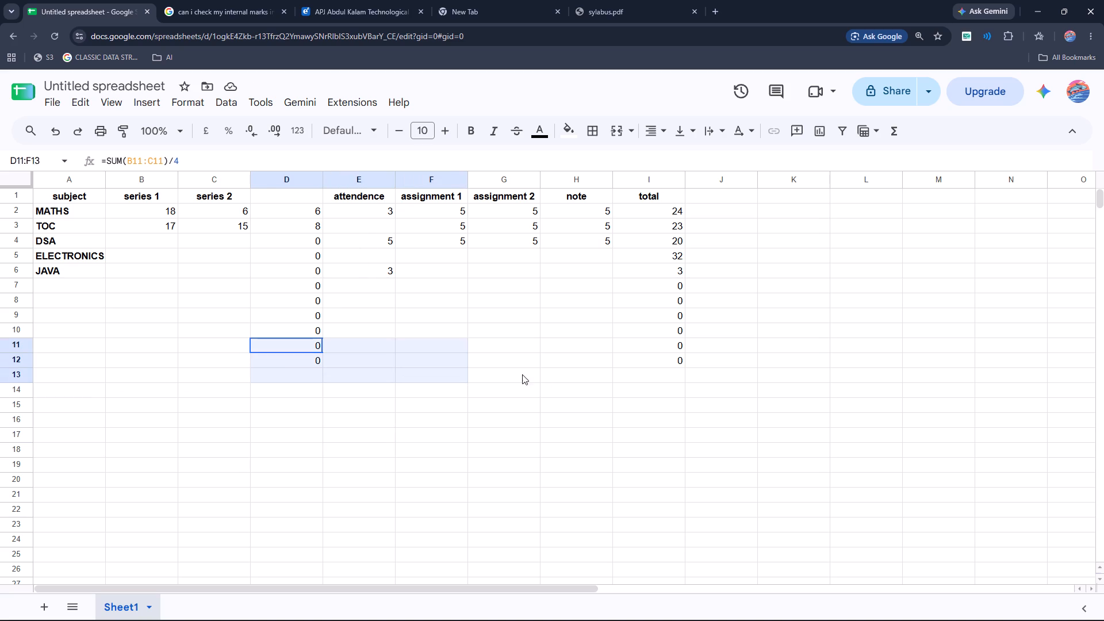
{"action": "left_click_drag", "start_coordinate": [522, 374], "coordinate": [657, 381]}
{"action": "key", "text": "BackSpace"}
{"action": "left_click", "coordinate": [555, 411]}
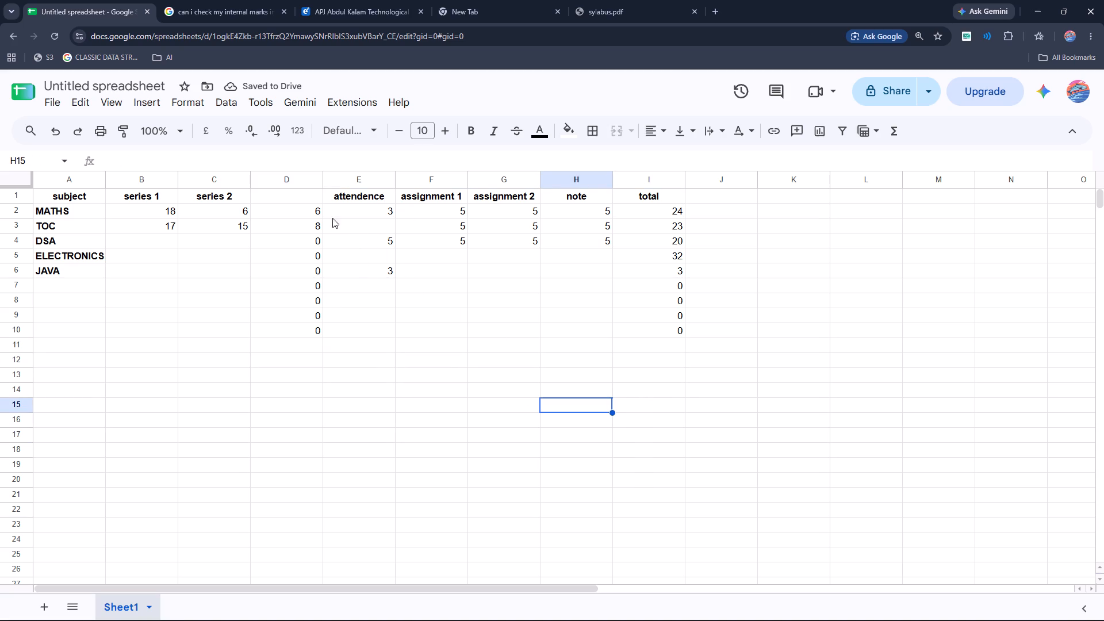
Centre-align the marks and totals in B2:I12.
{"action": "left_click_drag", "start_coordinate": [149, 211], "coordinate": [729, 377]}
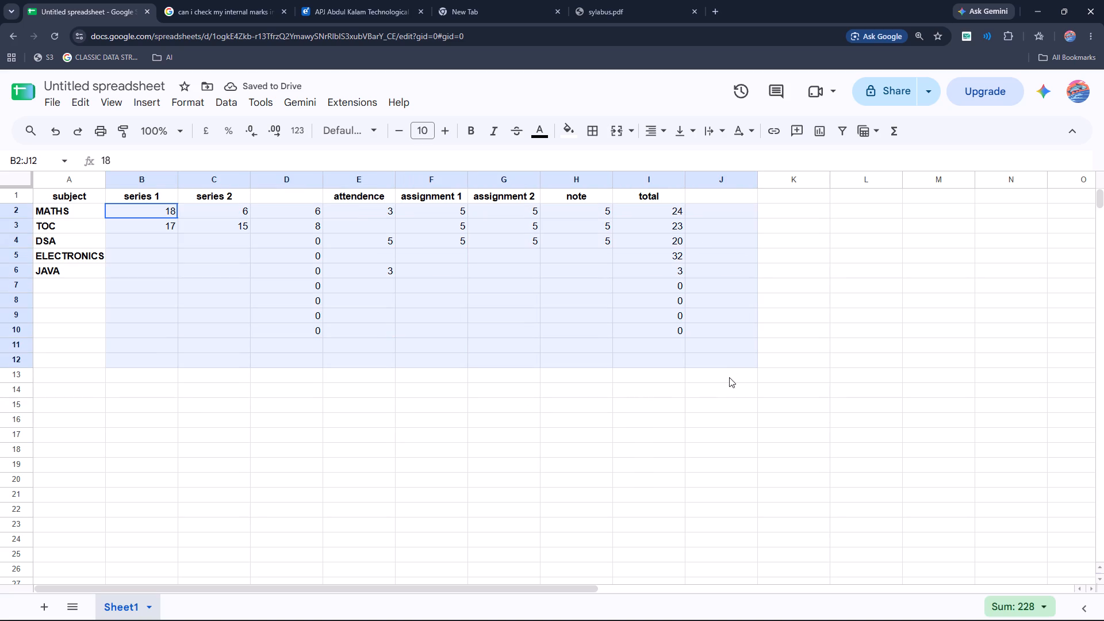
{"action": "left_click_drag", "start_coordinate": [729, 377], "coordinate": [674, 369]}
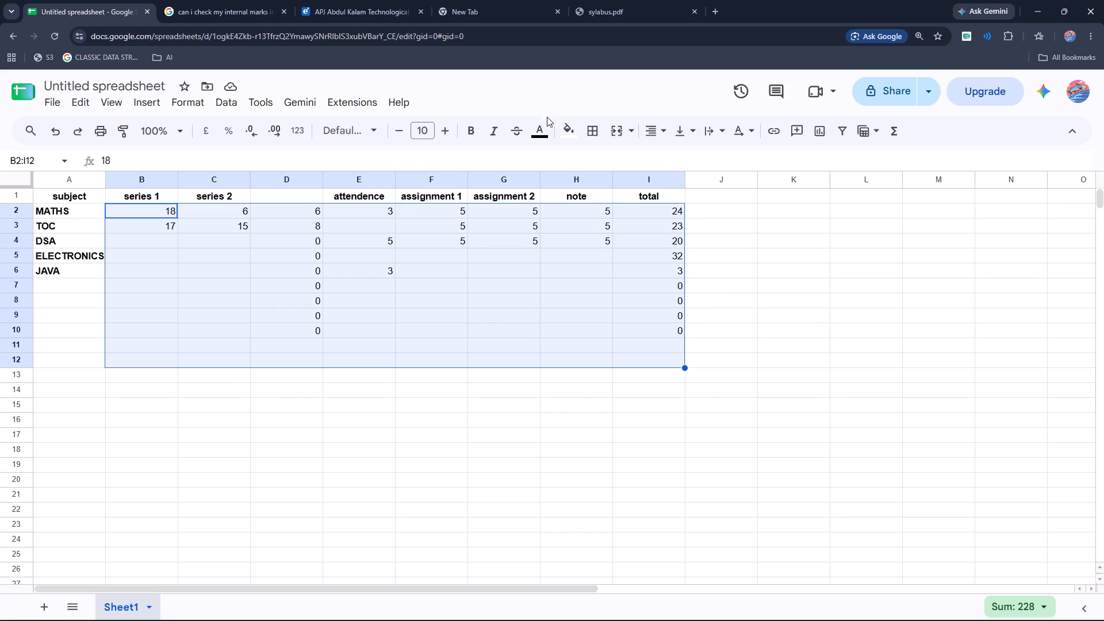
{"action": "left_click", "coordinate": [651, 135]}
{"action": "left_click", "coordinate": [676, 160]}
{"action": "left_click", "coordinate": [632, 388]}
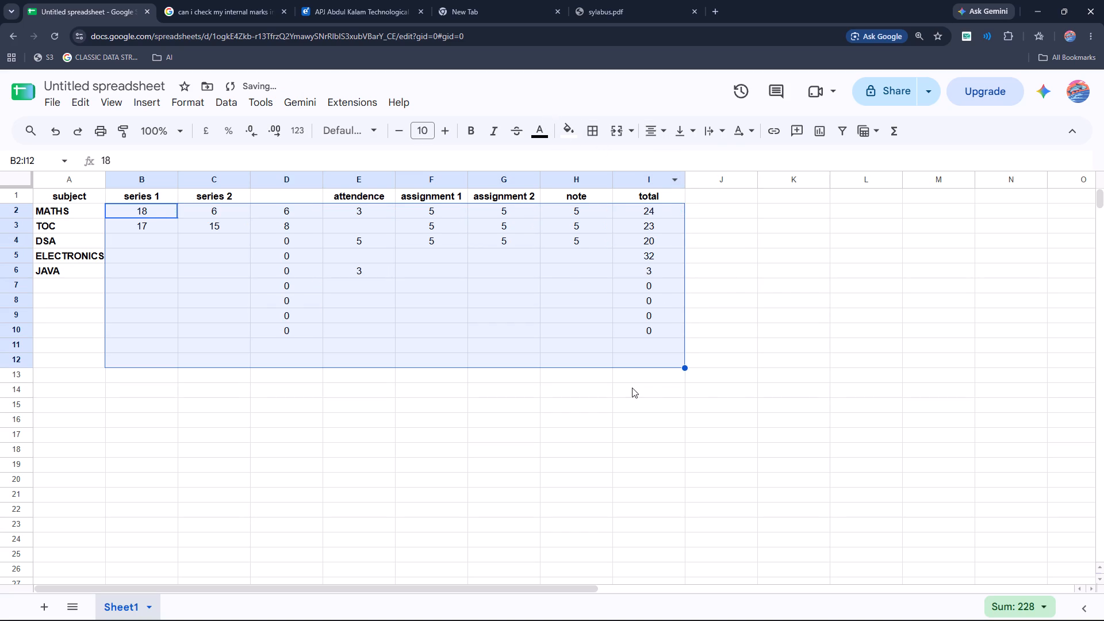
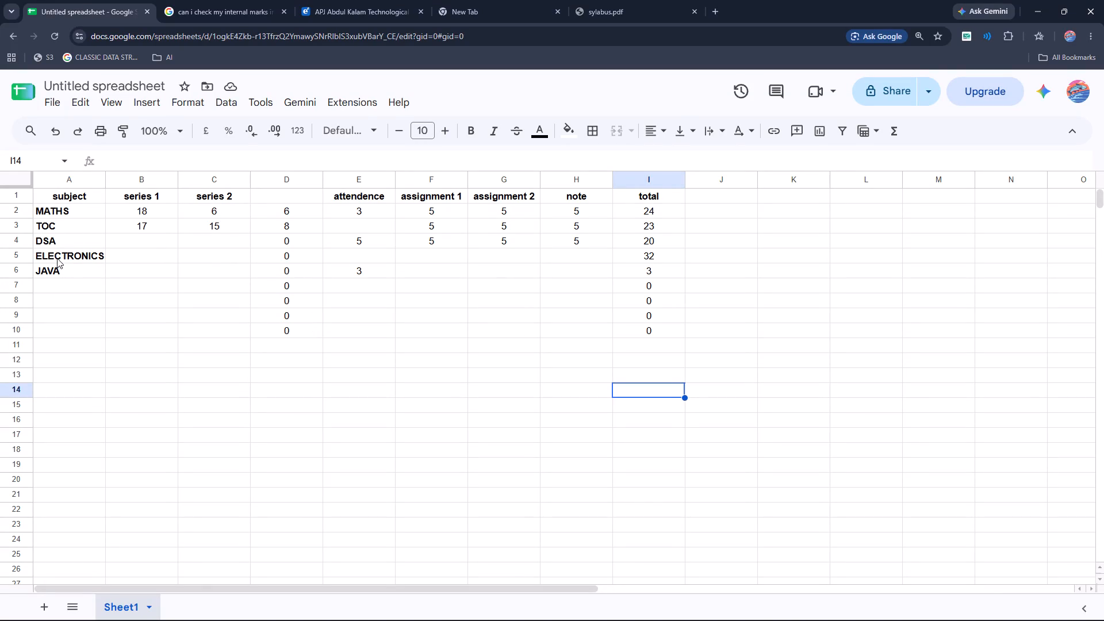
Move the ELECTRONICS row directly below the JAVA row, into row 6.
{"action": "left_click", "coordinate": [17, 254]}
{"action": "left_click_drag", "start_coordinate": [16, 259], "coordinate": [17, 269]}
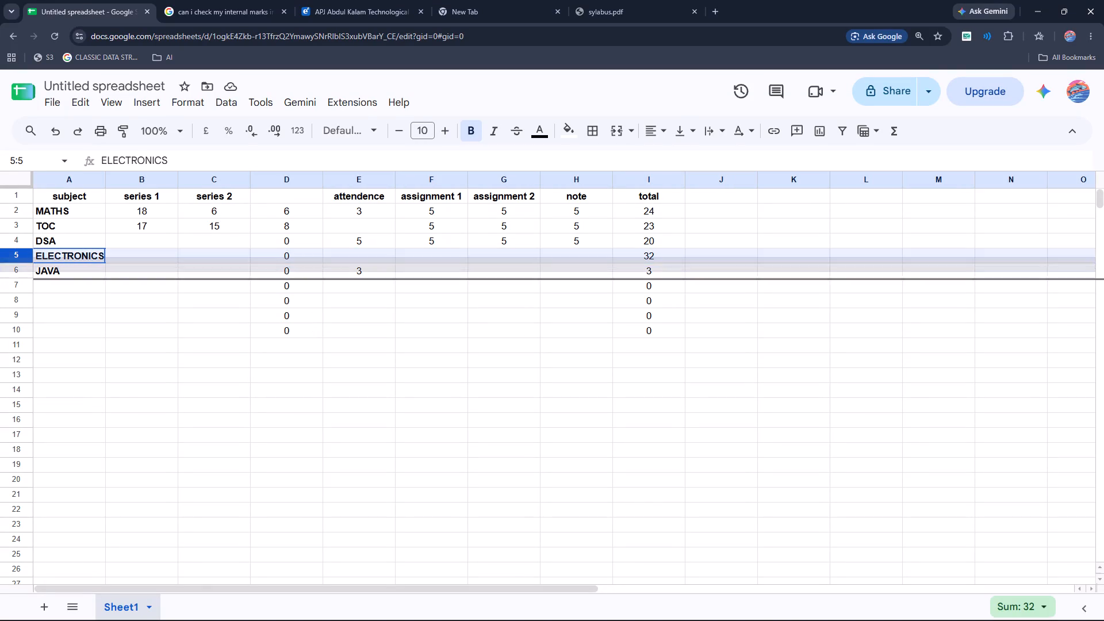
{"action": "left_click_drag", "start_coordinate": [17, 269], "coordinate": [16, 287]}
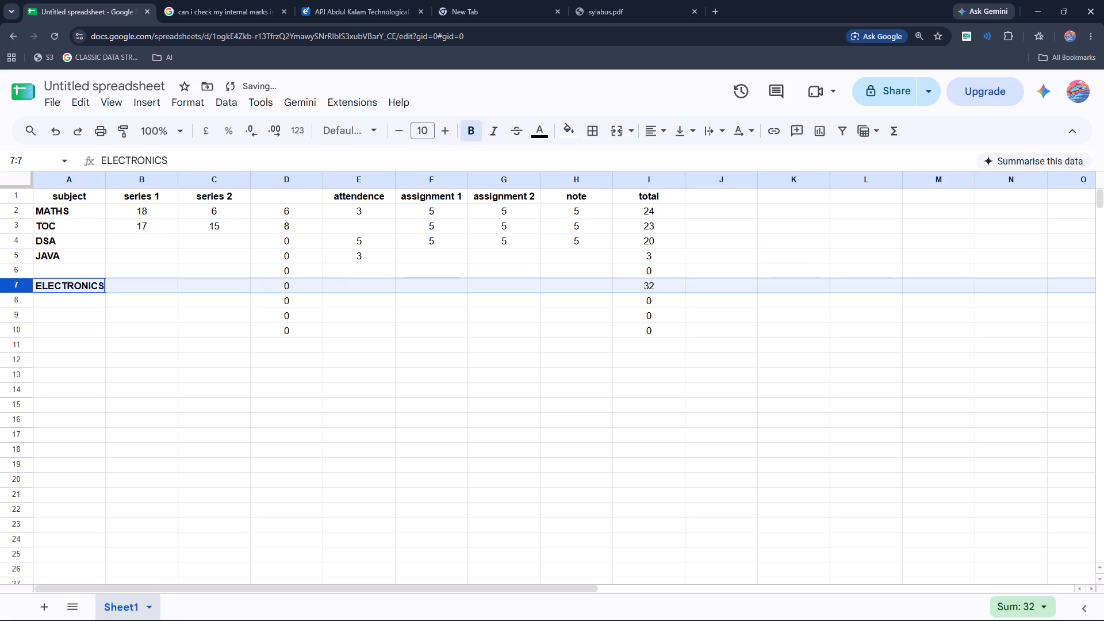
{"action": "left_click_drag", "start_coordinate": [22, 287], "coordinate": [22, 273]}
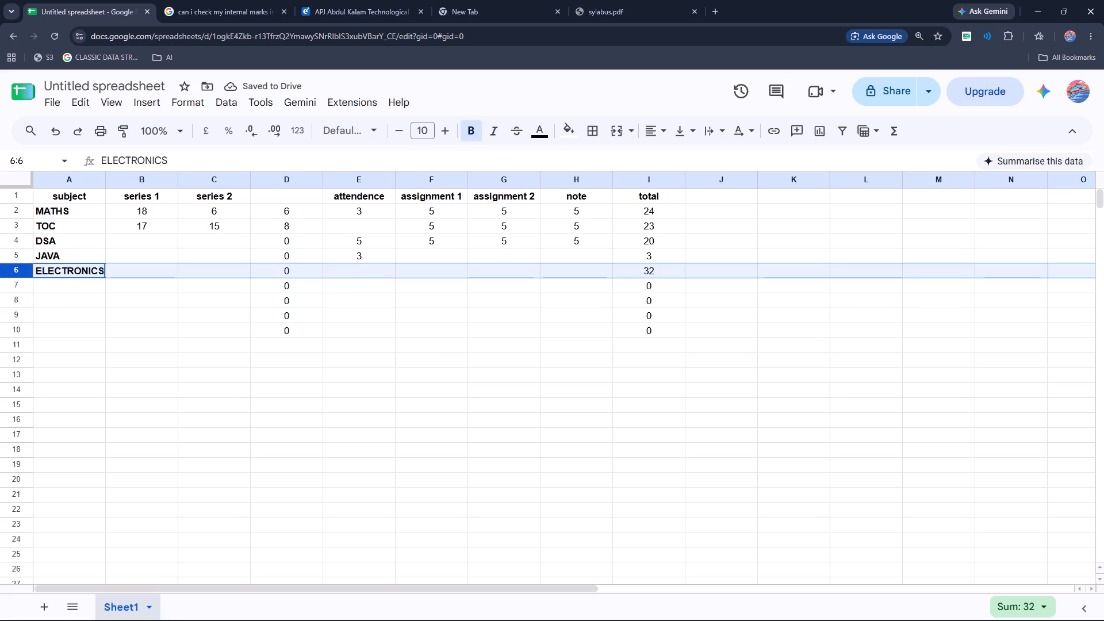
Add the subjects ECONOMICS, DSA LAB and DIGITAL LAB in cells A7, A8 and A9.
{"action": "left_click", "coordinate": [72, 287]}
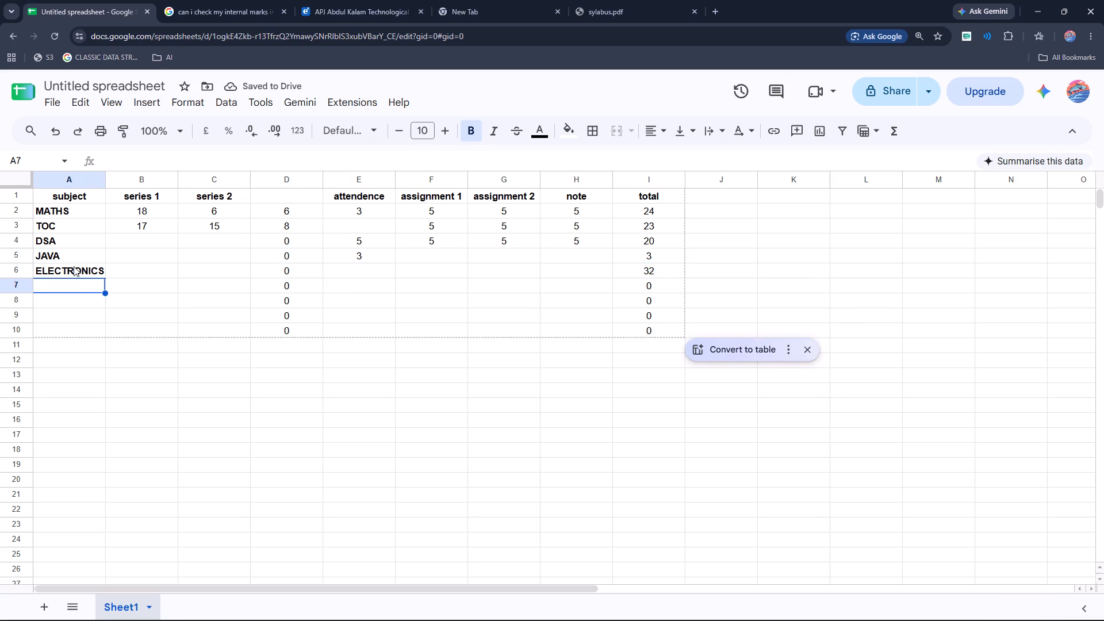
{"action": "type", "text": "ECONOMICS"}
{"action": "left_click", "coordinate": [67, 302]}
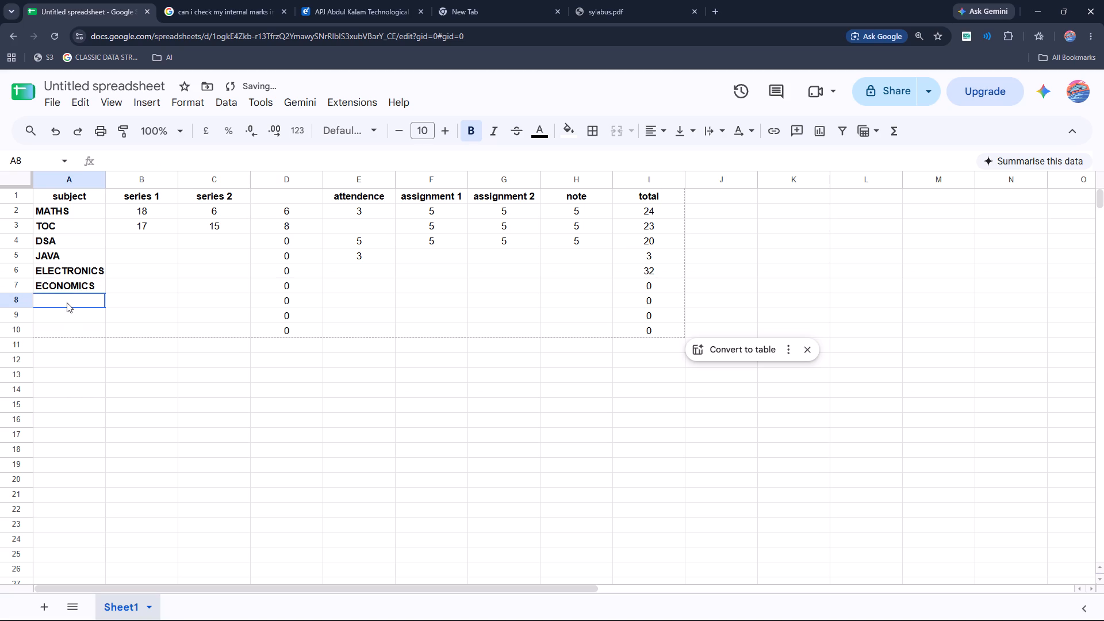
{"action": "type", "text": "DSA LAB"}
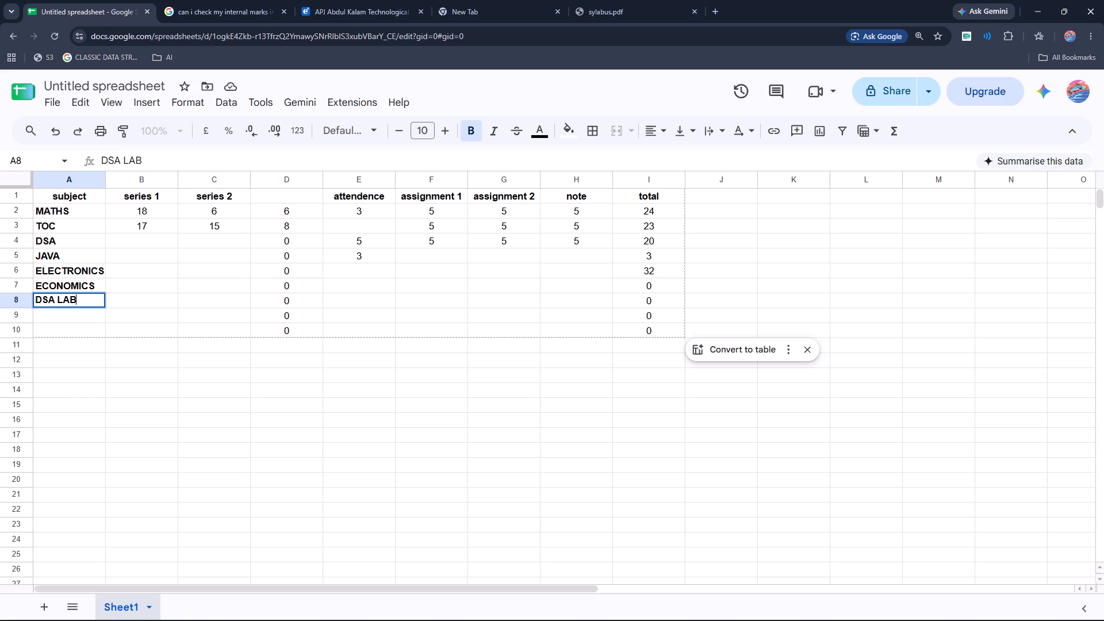
{"action": "left_click", "coordinate": [76, 315]}
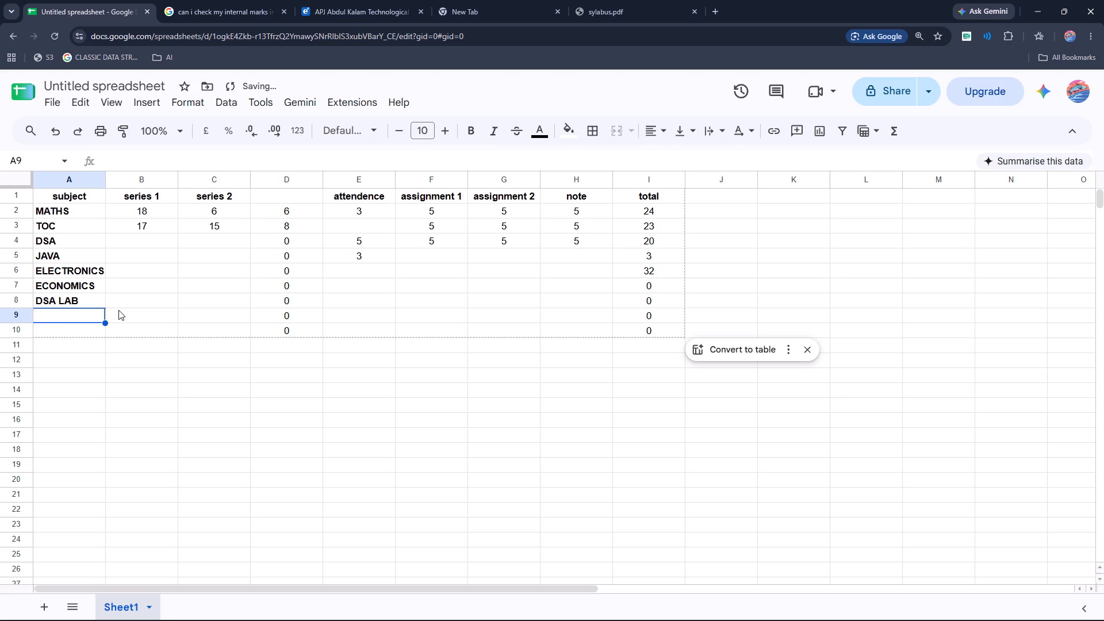
{"action": "type", "text": "SD"}
{"action": "key", "text": "BackSpace"}
{"action": "key", "text": "BackSpace"}
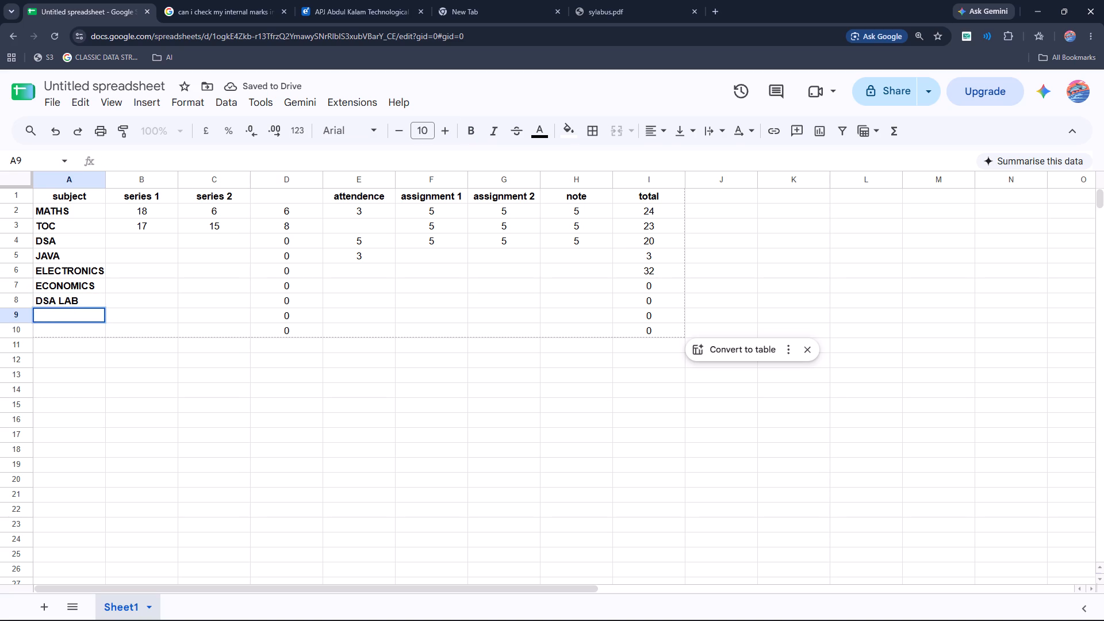
{"action": "type", "text": "DIG"}
{"action": "type", "text": "IR"}
{"action": "key", "text": "BackSpace"}
{"action": "type", "text": "TAL LAB"}
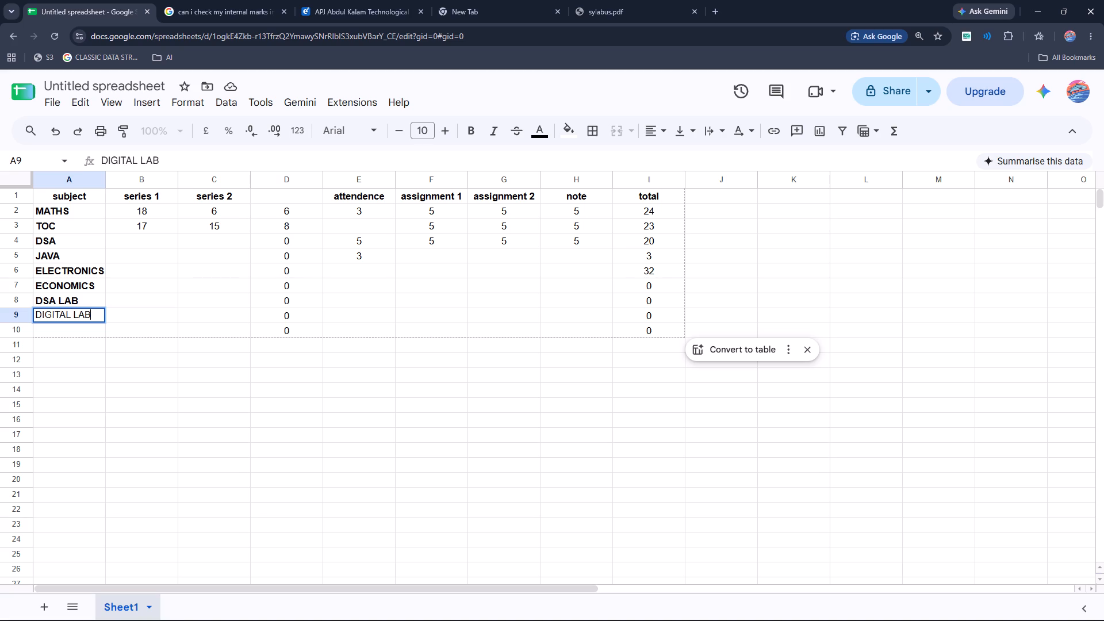
{"action": "left_click", "coordinate": [188, 328]}
Make the DIGITAL LAB subject name in A9 bold.
{"action": "left_click", "coordinate": [108, 312]}
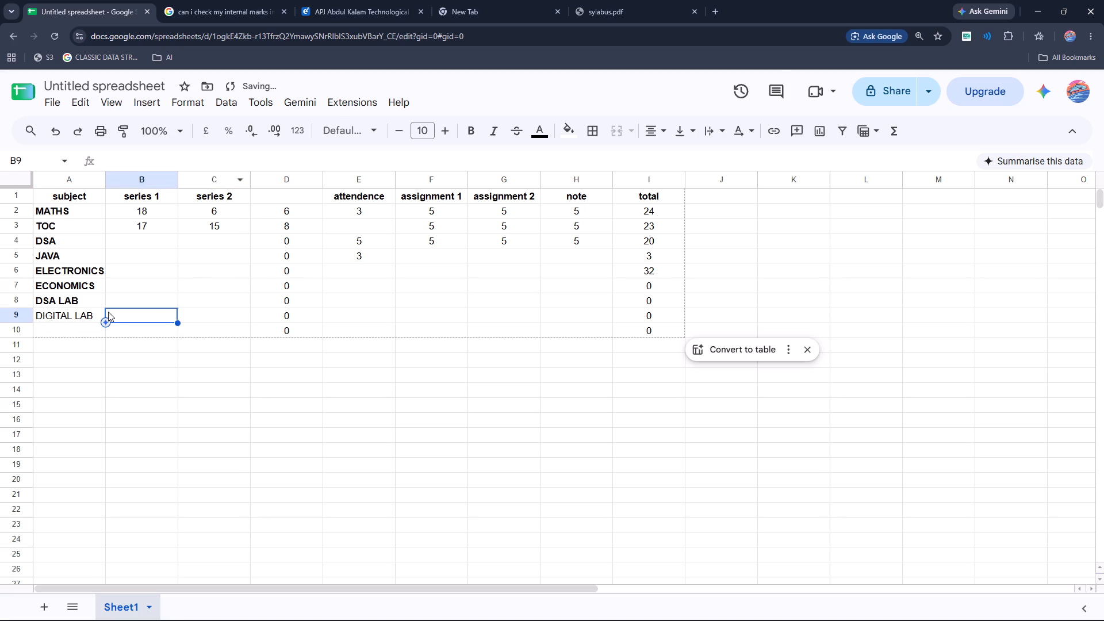
{"action": "left_click", "coordinate": [89, 320]}
{"action": "left_click", "coordinate": [477, 133]}
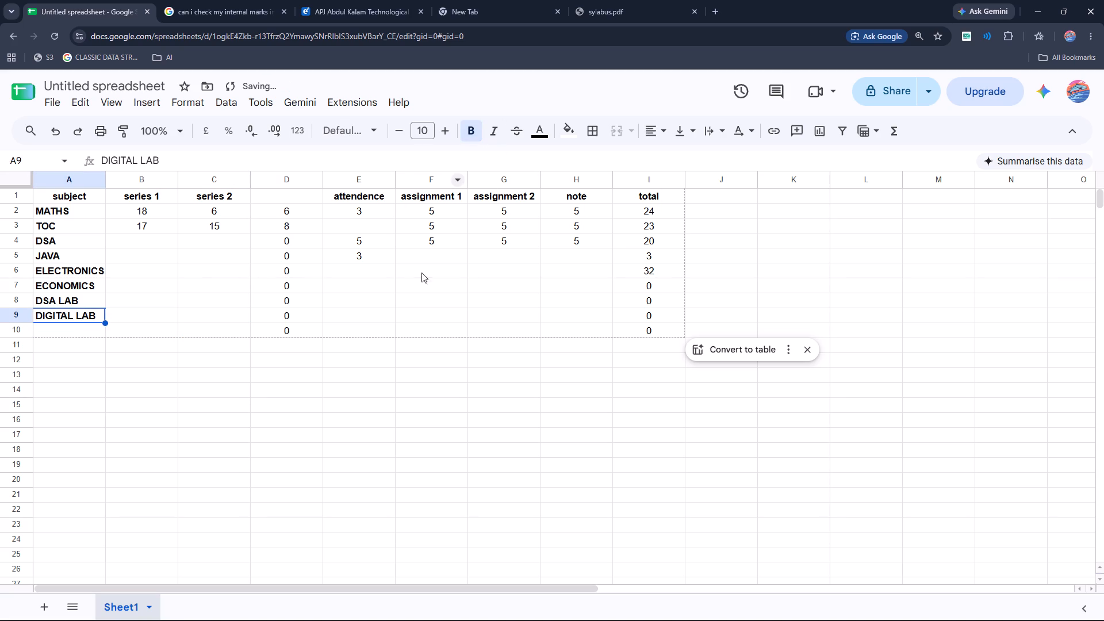
{"action": "left_click", "coordinate": [325, 542]}
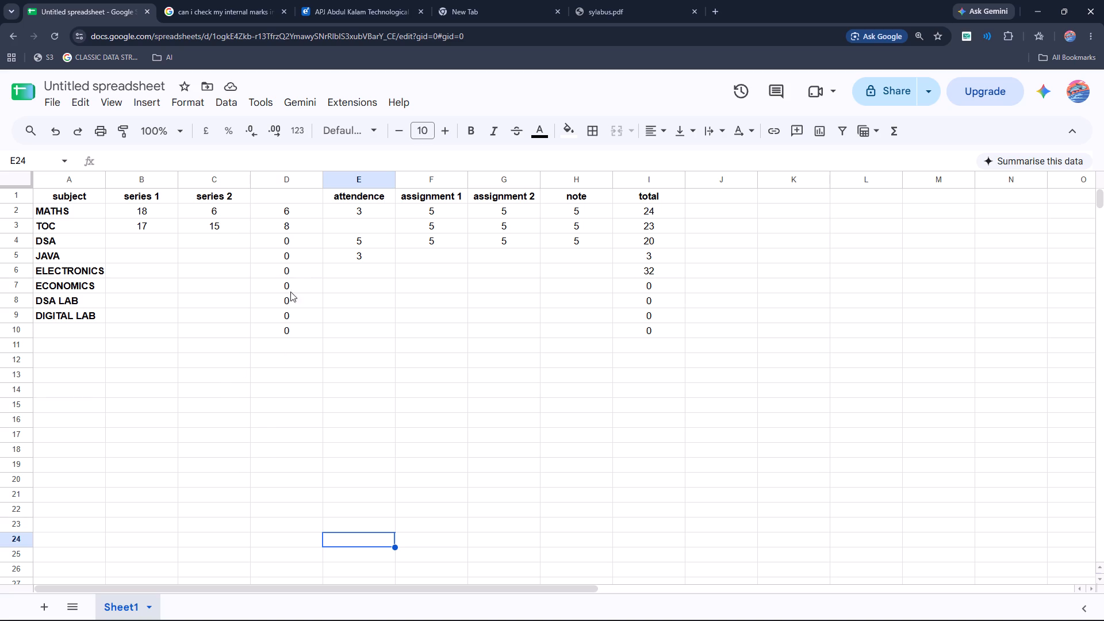
Enter 4 as the attendance mark for TOC in E3.
{"action": "left_click", "coordinate": [370, 221]}
{"action": "key", "text": "4"}
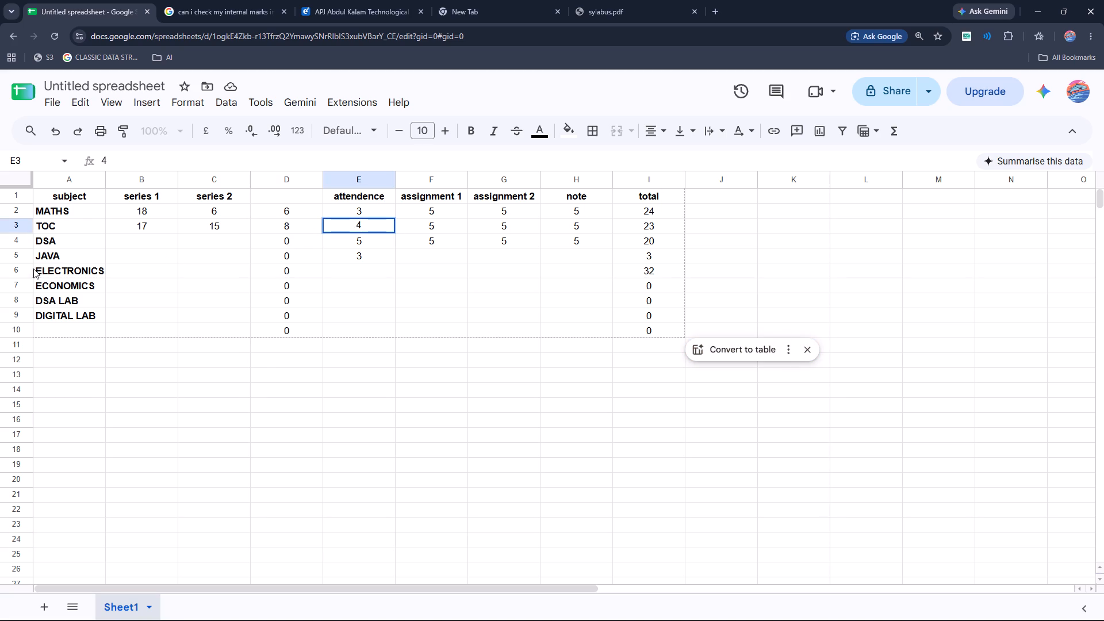
Apply strike-through to the ELECTRONICS row from A6 to H6, leaving out its total cell.
{"action": "left_click", "coordinate": [17, 273]}
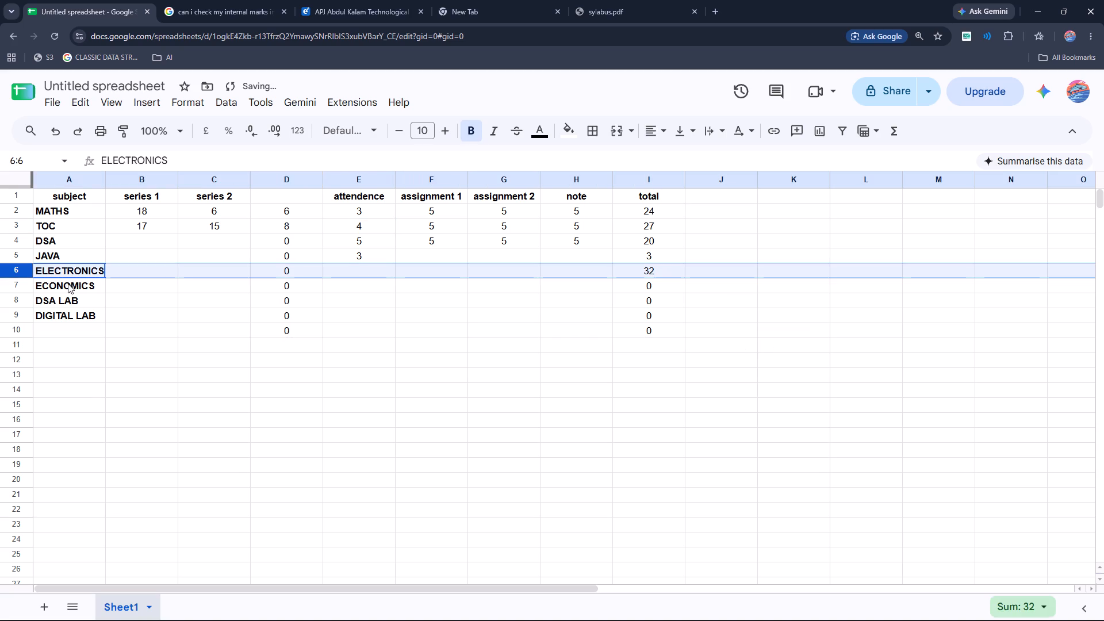
{"action": "left_click", "coordinate": [641, 279]}
{"action": "left_click", "coordinate": [26, 262]}
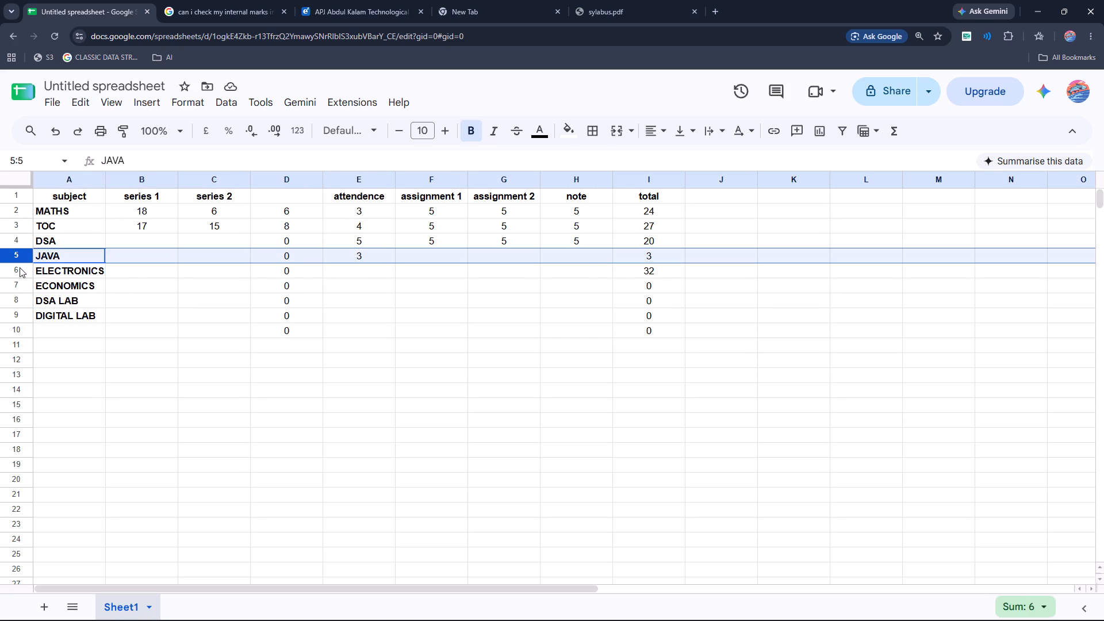
{"action": "left_click_drag", "start_coordinate": [44, 270], "coordinate": [438, 283]}
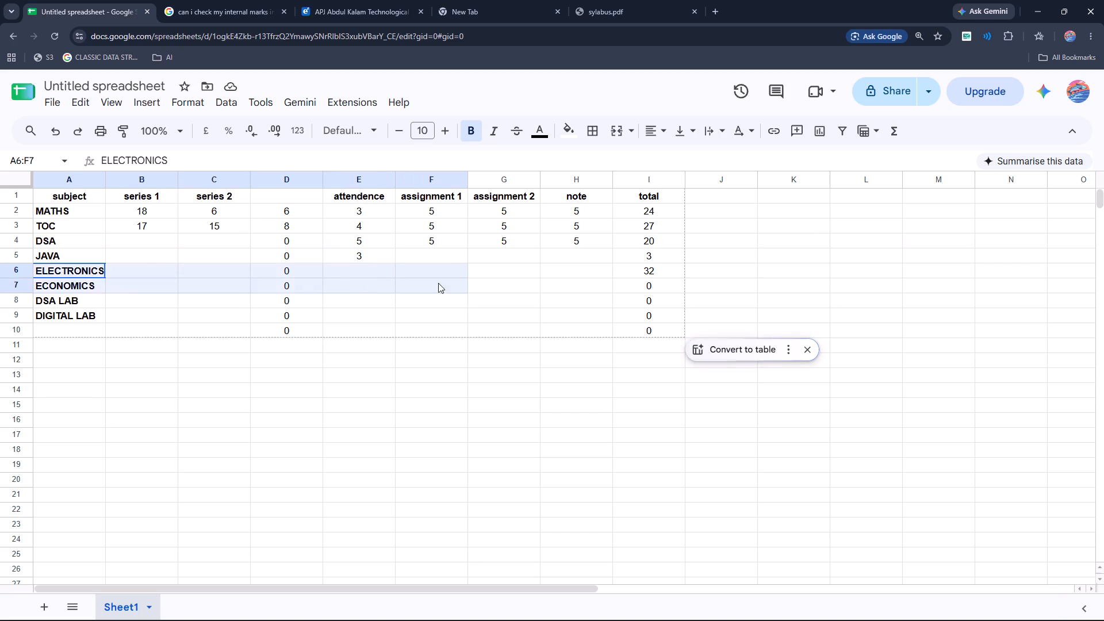
{"action": "left_click_drag", "start_coordinate": [438, 283], "coordinate": [615, 268]}
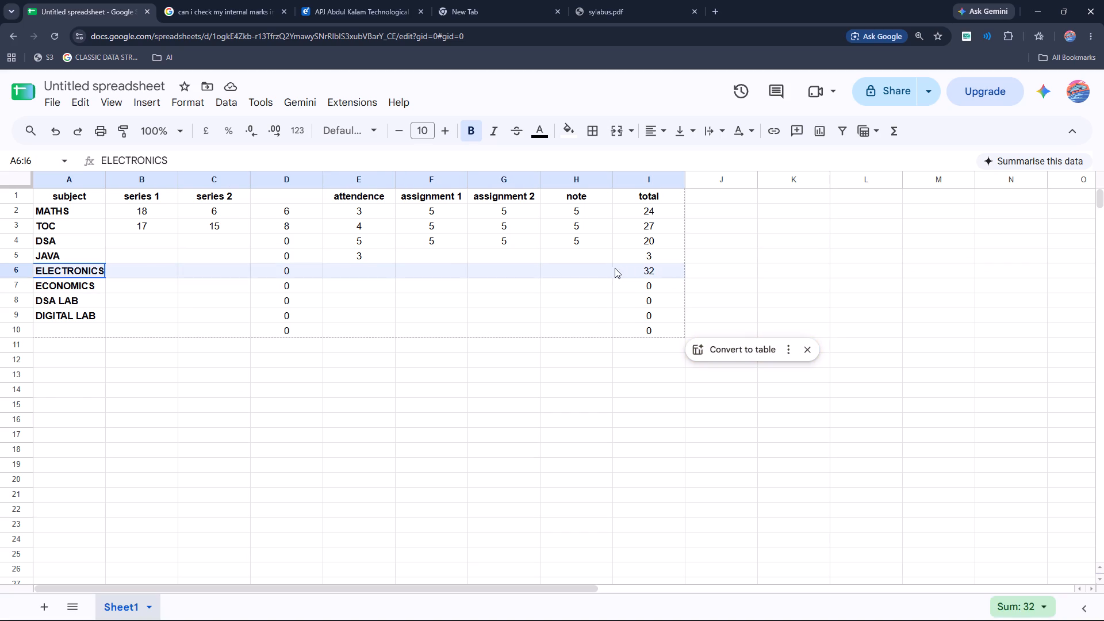
{"action": "left_click_drag", "start_coordinate": [615, 268], "coordinate": [607, 268]}
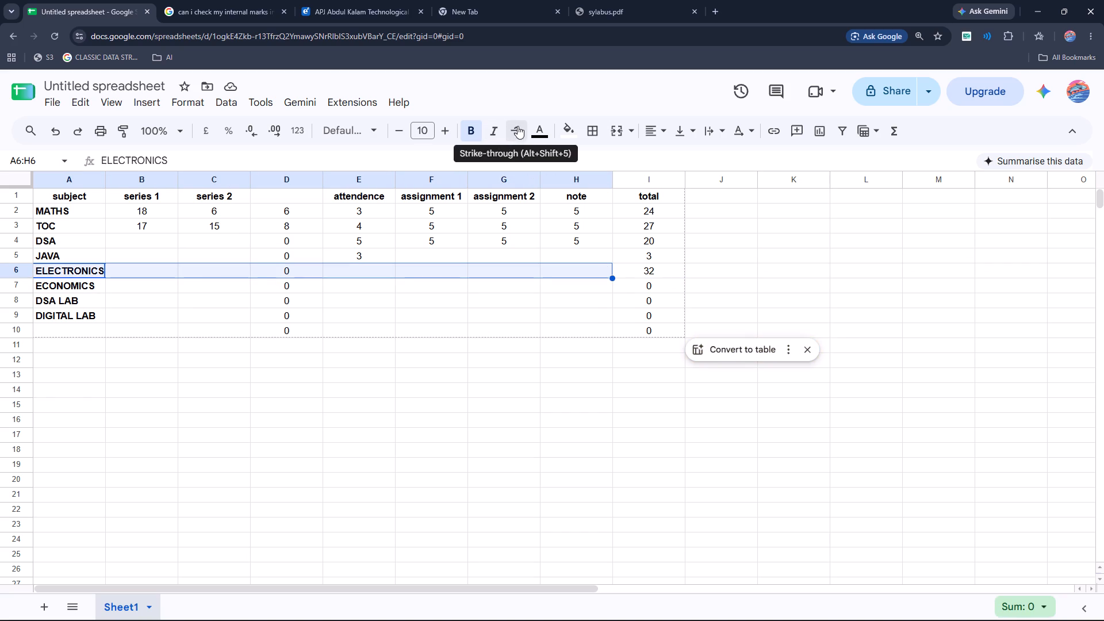
{"action": "left_click", "coordinate": [517, 126]}
{"action": "left_click", "coordinate": [177, 308]}
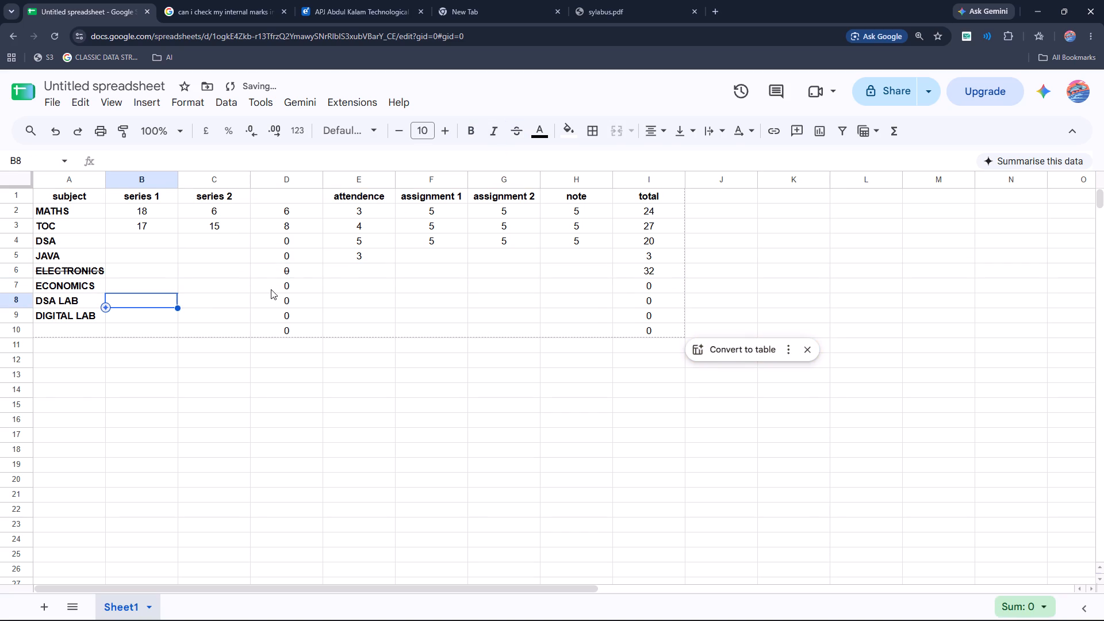
Enter the attendance marks in column E: 3 for ECONOMICS, 4 for DSA LAB and 5 for DIGITAL LAB.
{"action": "left_click", "coordinate": [359, 282]}
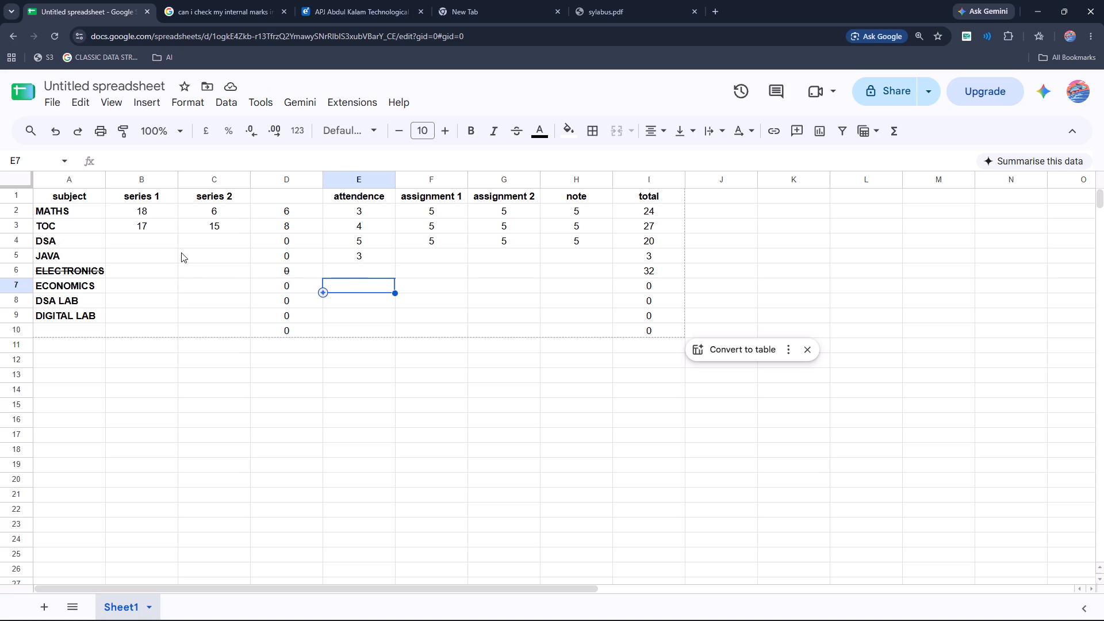
{"action": "key", "text": "3"}
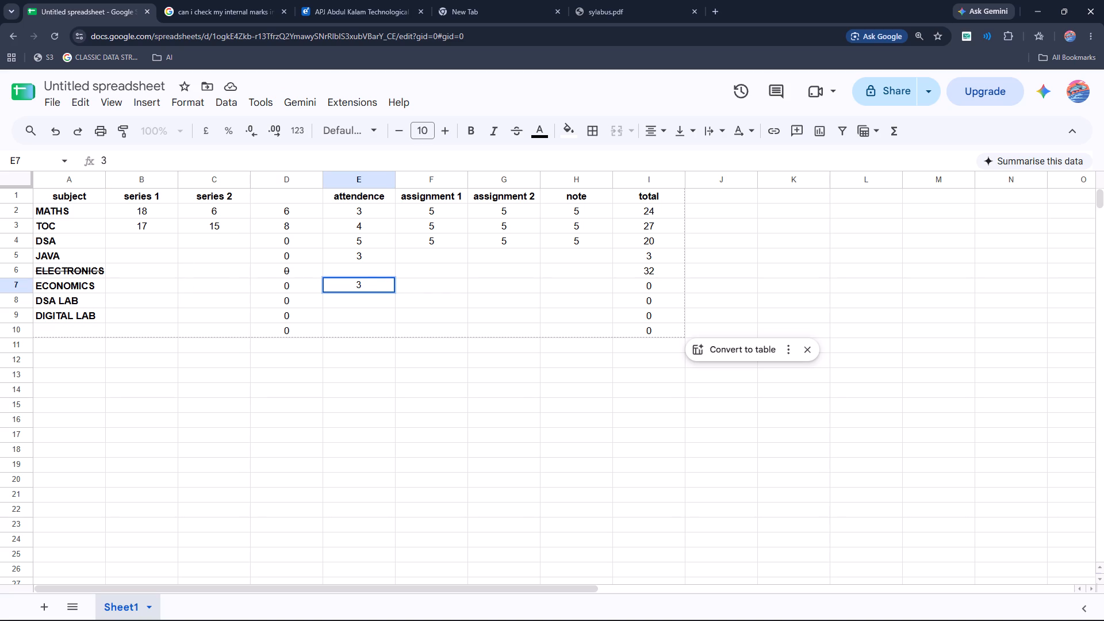
{"action": "left_click", "coordinate": [20, 304]}
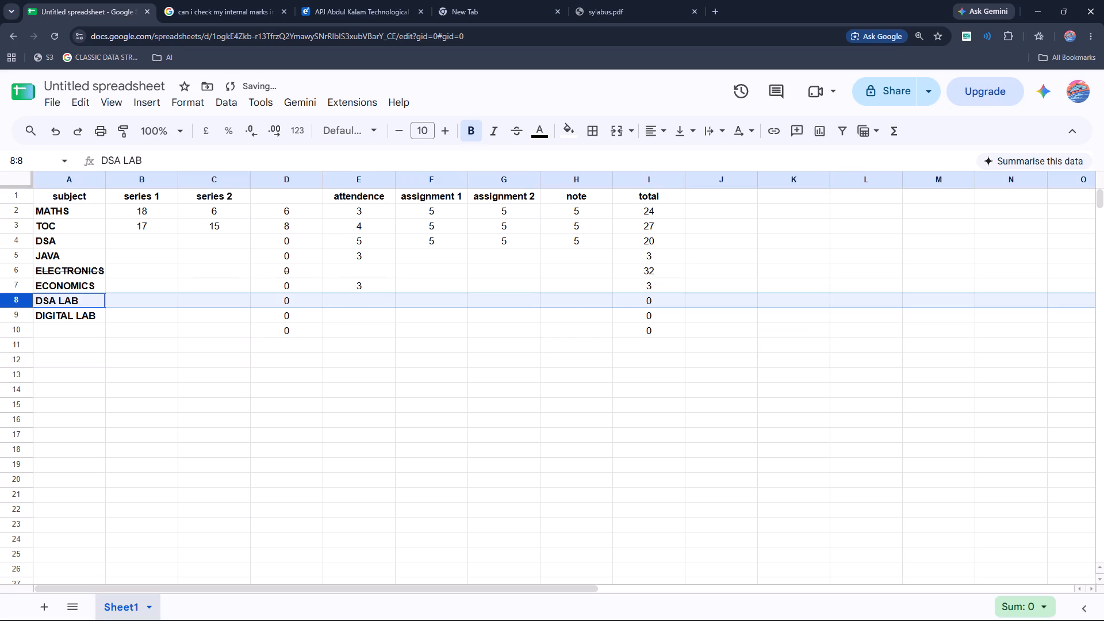
{"action": "left_click", "coordinate": [351, 307]}
{"action": "left_click", "coordinate": [325, 335]}
{"action": "left_click", "coordinate": [350, 306]}
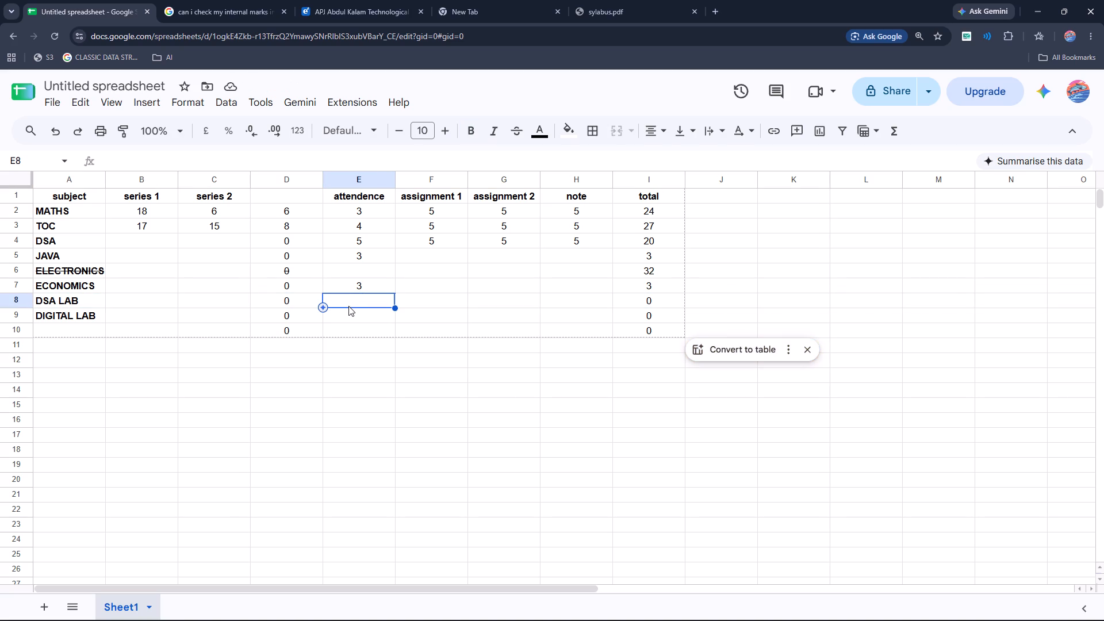
{"action": "key", "text": "4"}
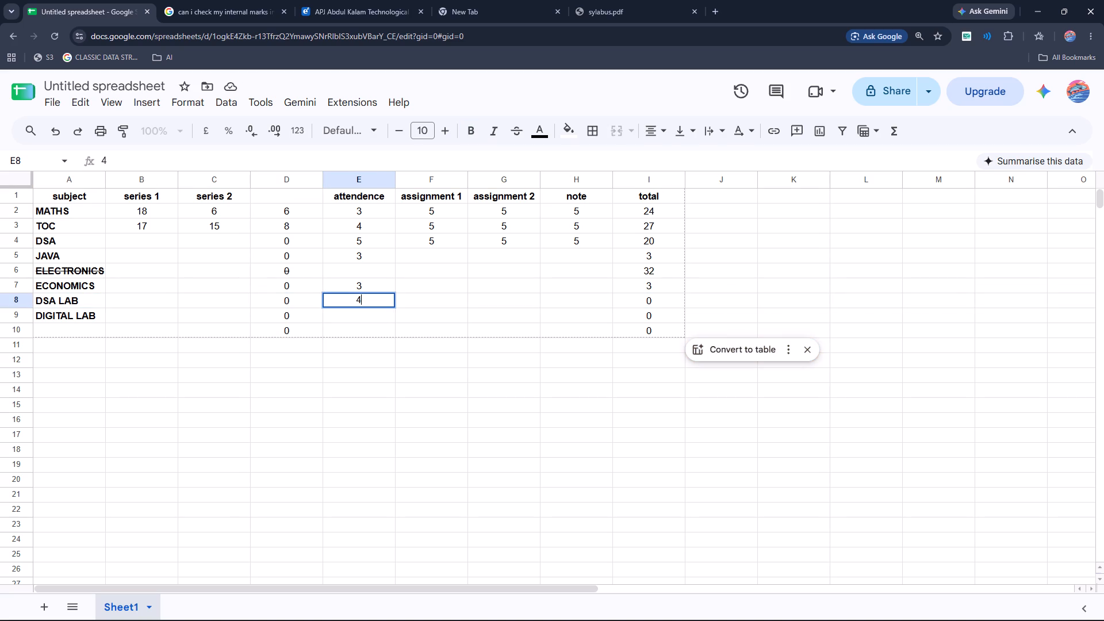
{"action": "left_click", "coordinate": [351, 320]}
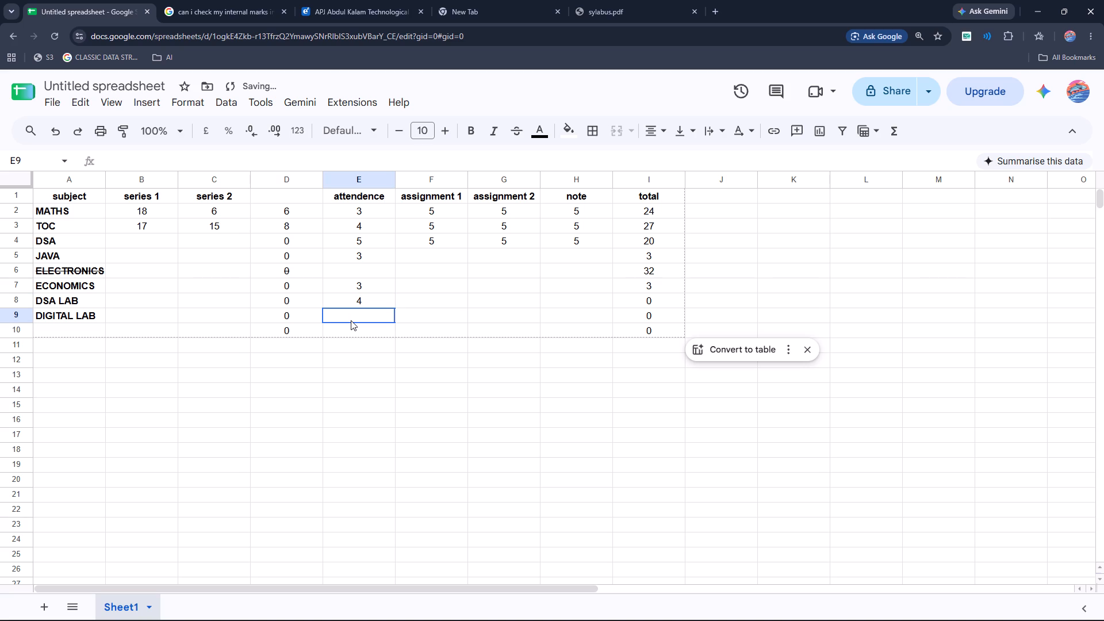
{"action": "key", "text": "5"}
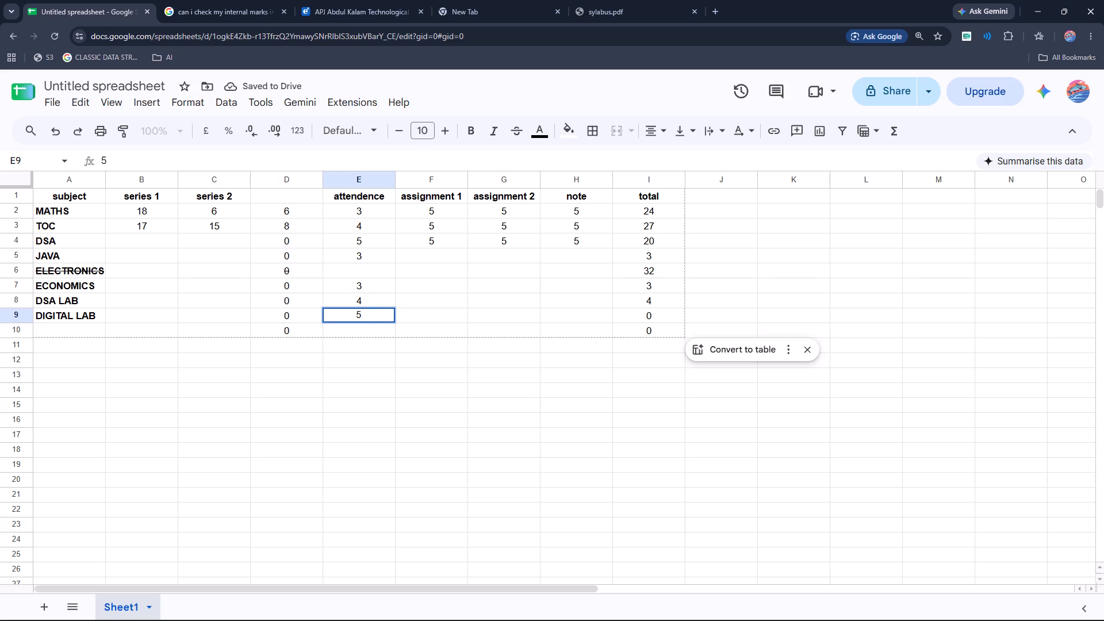
{"action": "left_click", "coordinate": [366, 425]}
Clear the surplus total formula below the last subject in I10.
{"action": "left_click", "coordinate": [659, 329]}
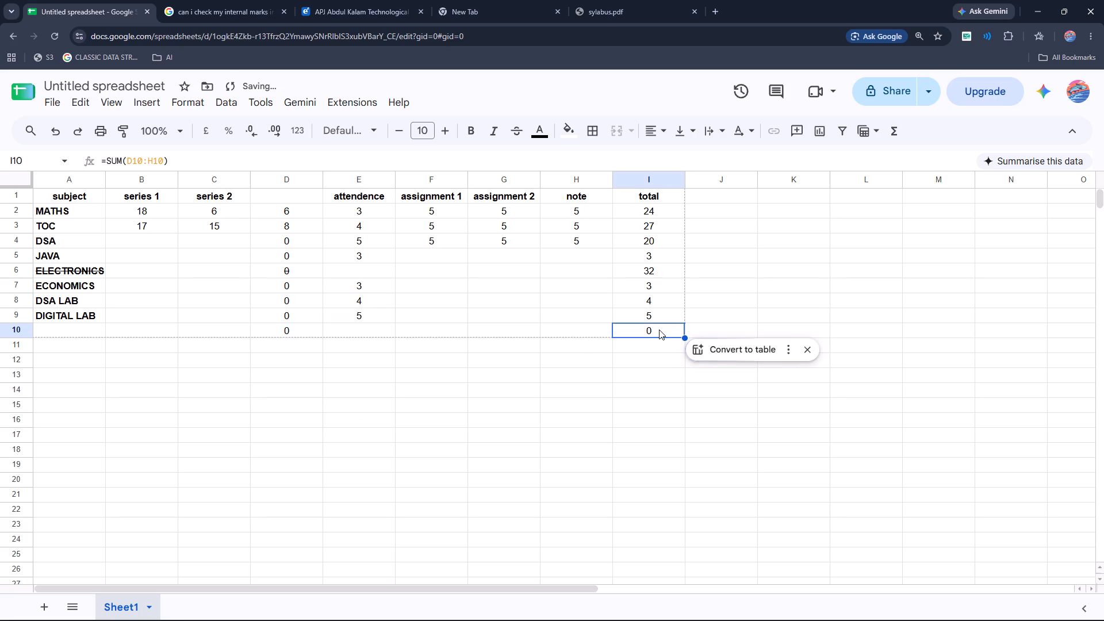
{"action": "key", "text": "BackSpace"}
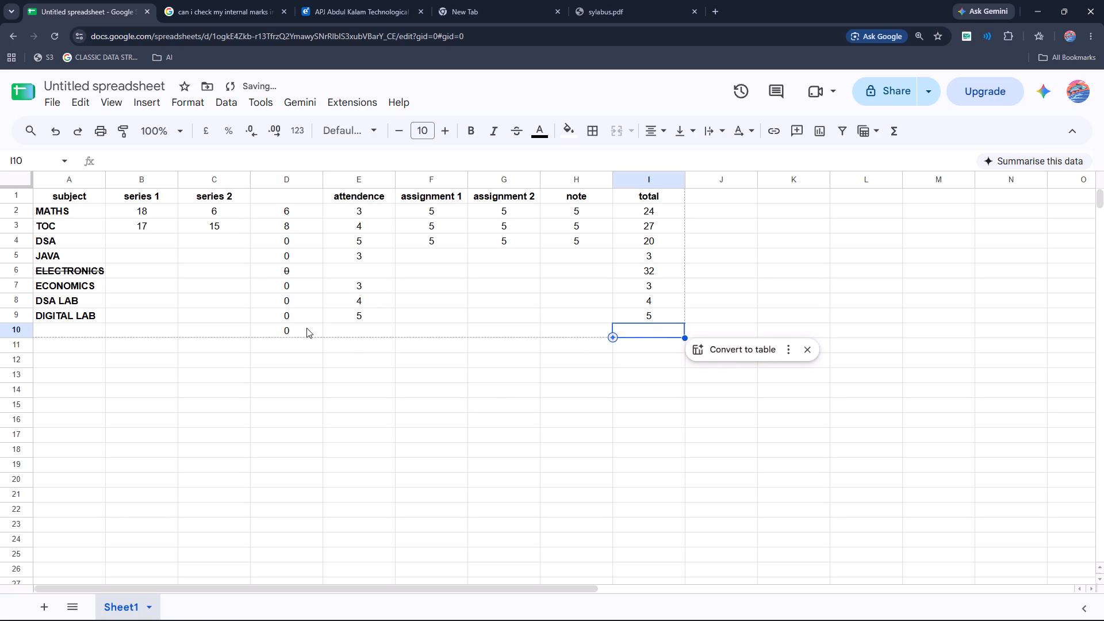
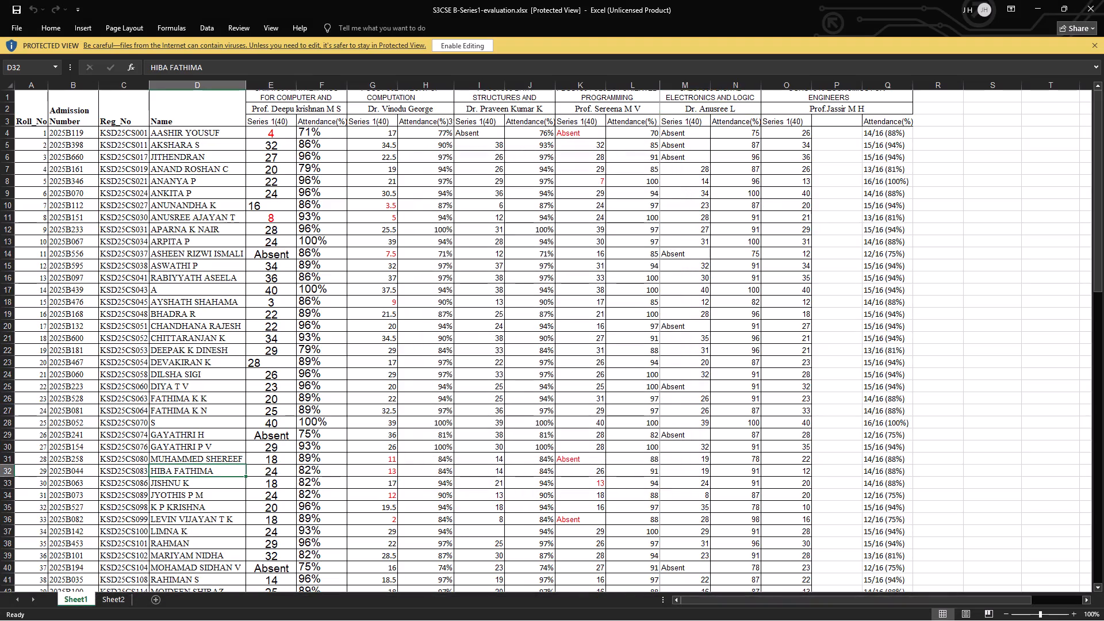
Examine the series 1 marks in row 33 of the S3CSE B-Series1-evaluation workbook in Excel, dismissing the subscription offer.
{"action": "left_click", "coordinate": [5, 486]}
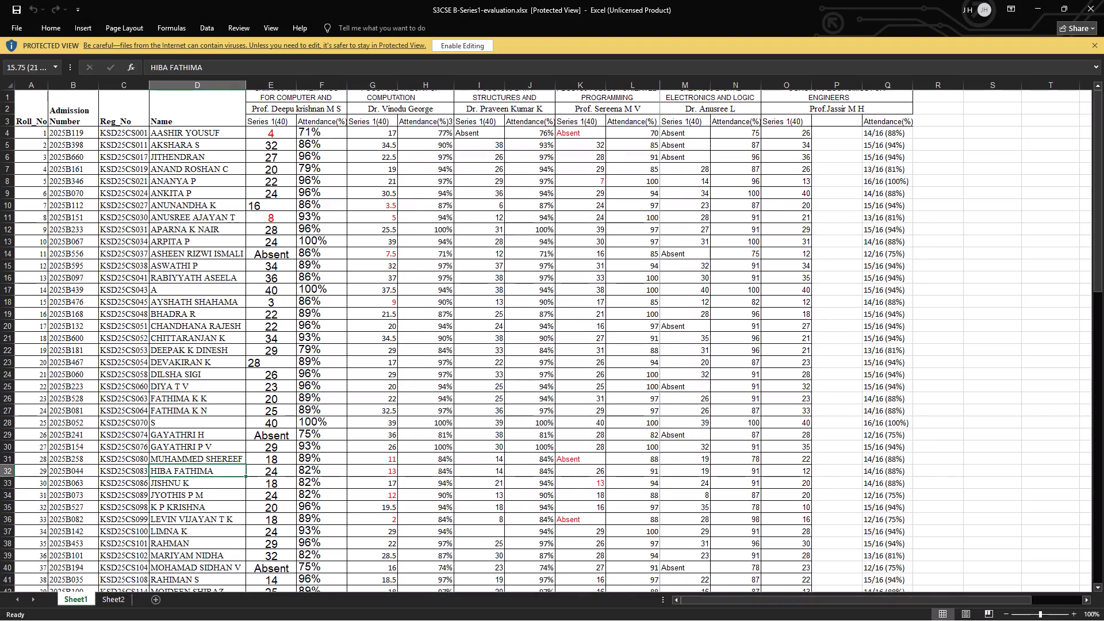
{"action": "left_click", "coordinate": [10, 481]}
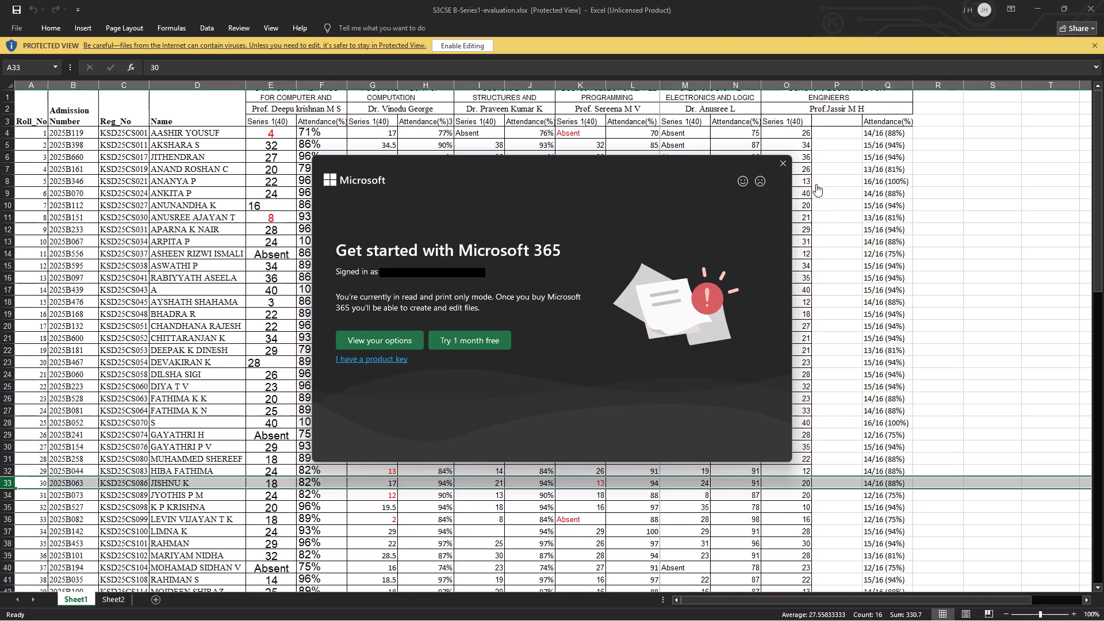
{"action": "left_click", "coordinate": [780, 168]}
{"action": "scroll", "coordinate": [334, 227], "scroll_direction": "up", "scroll_amount": 3}
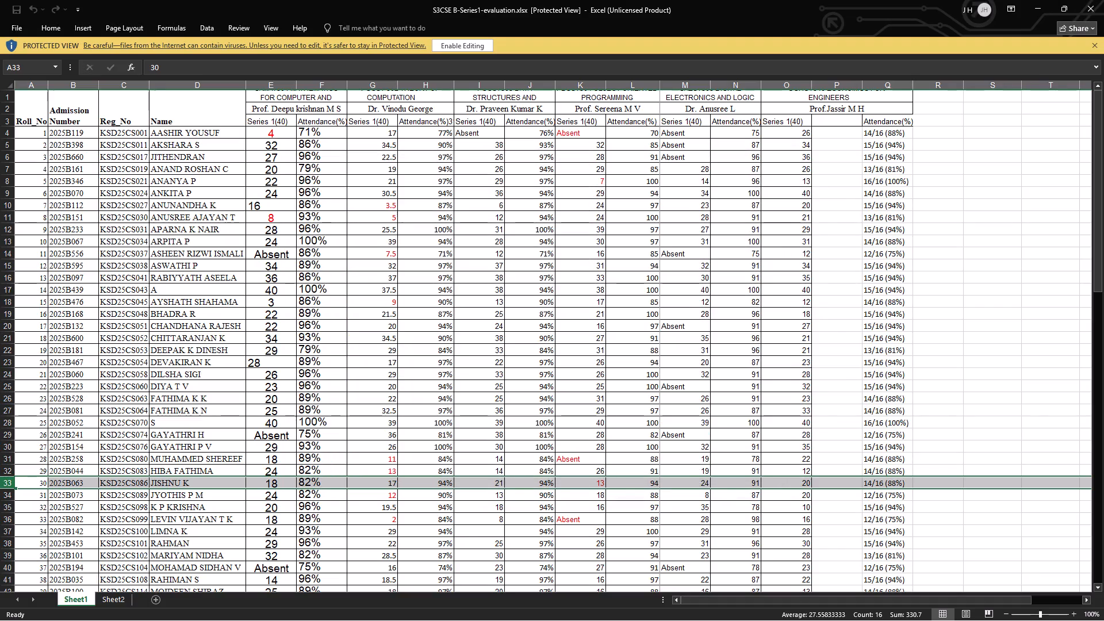
{"action": "scroll", "coordinate": [303, 255], "scroll_direction": "up", "scroll_amount": 5}
{"action": "scroll", "coordinate": [303, 256], "scroll_direction": "down", "scroll_amount": 6}
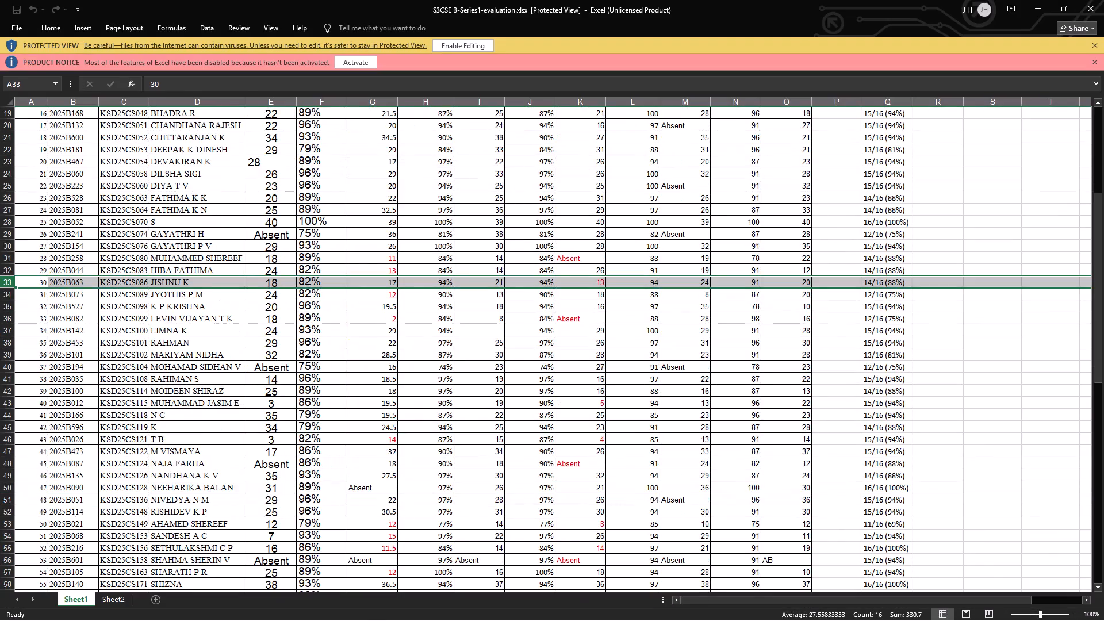
{"action": "scroll", "coordinate": [323, 270], "scroll_direction": "up", "scroll_amount": 13}
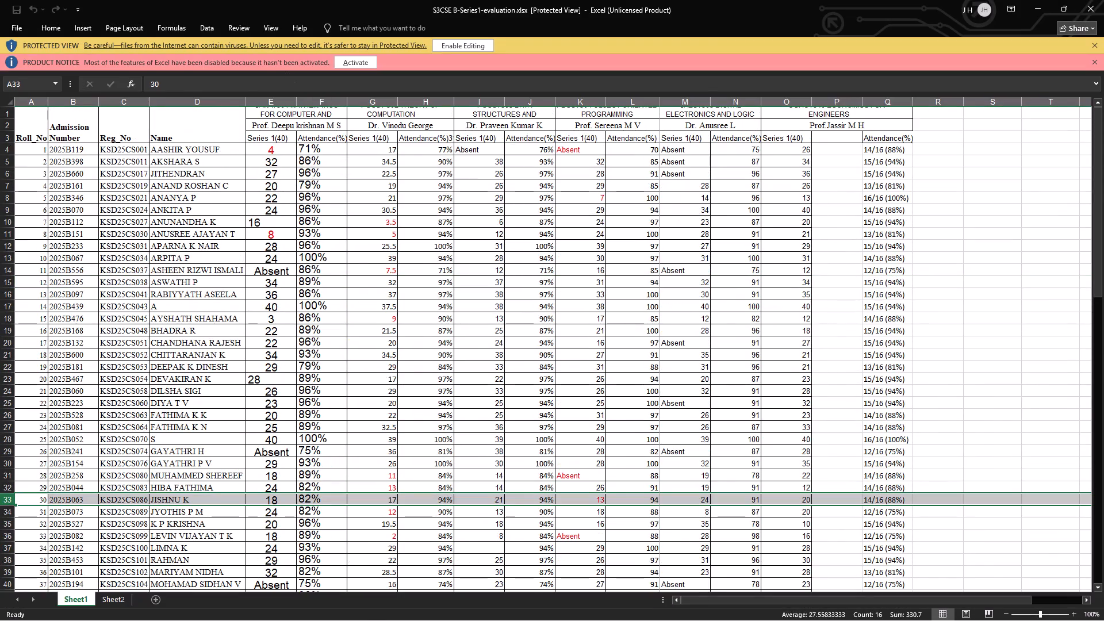
{"action": "left_click_drag", "start_coordinate": [730, 10], "coordinate": [917, 100]}
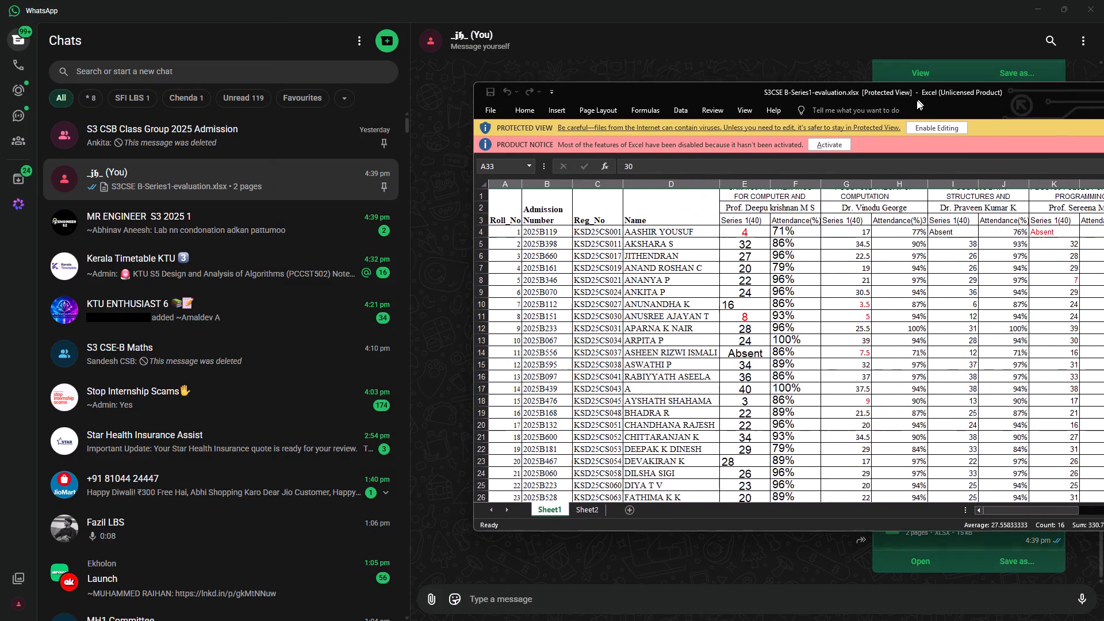
{"action": "left_click_drag", "start_coordinate": [917, 100], "coordinate": [659, 0]}
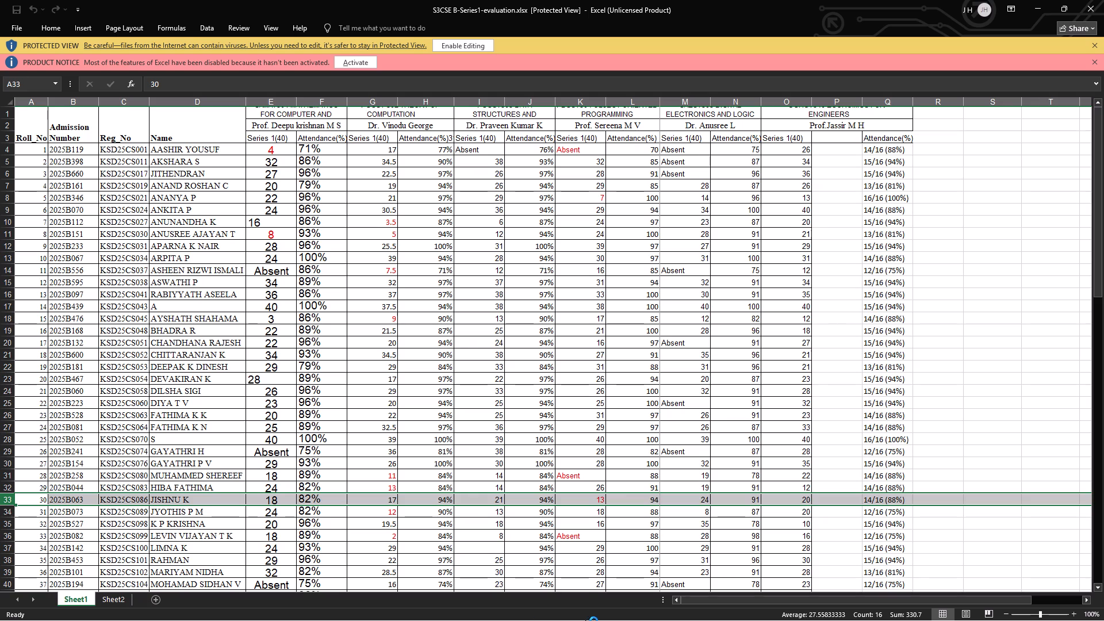
Check the Data Structures mark in row 33 of the Excel evaluation and enter 21 as DSA's series 1 mark in B4 in Google Sheets.
{"action": "left_click", "coordinate": [631, 608]}
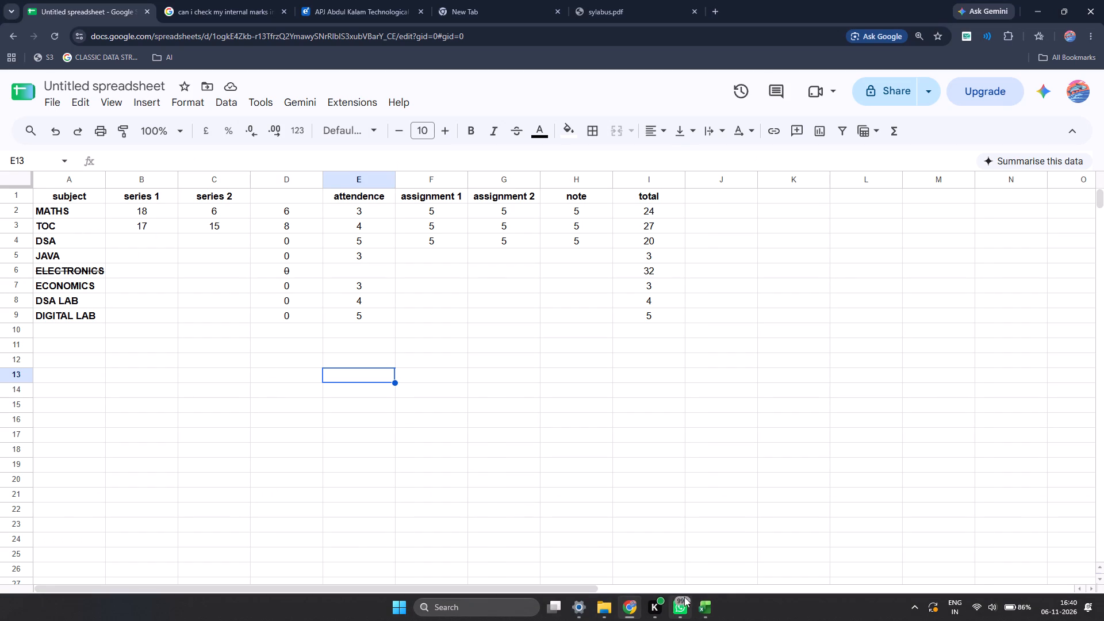
{"action": "left_click", "coordinate": [714, 607]}
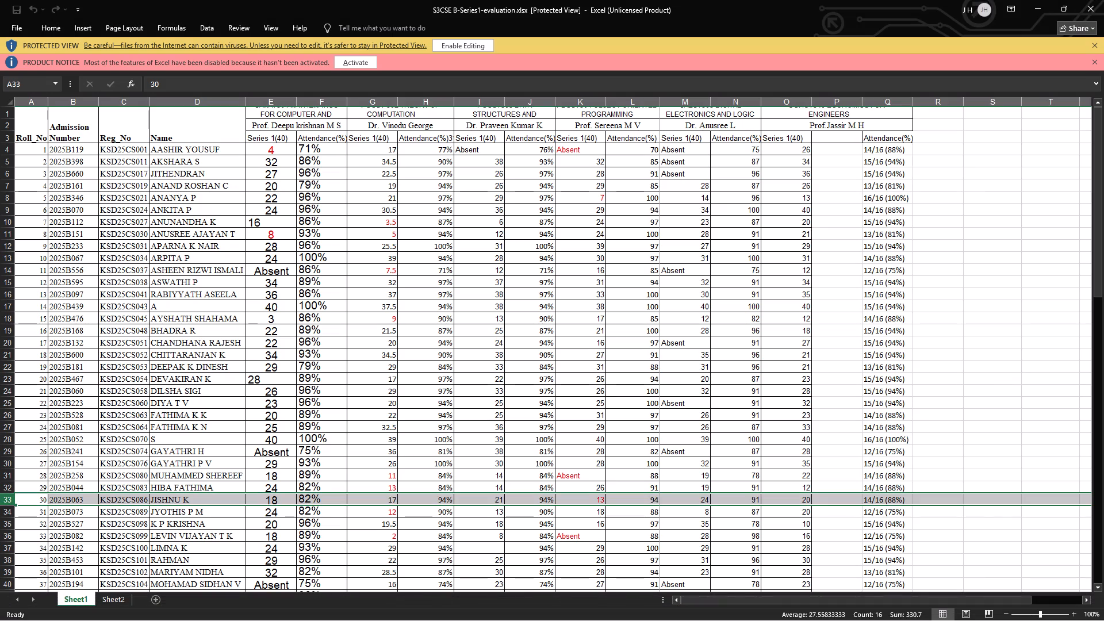
{"action": "left_click", "coordinate": [492, 498]}
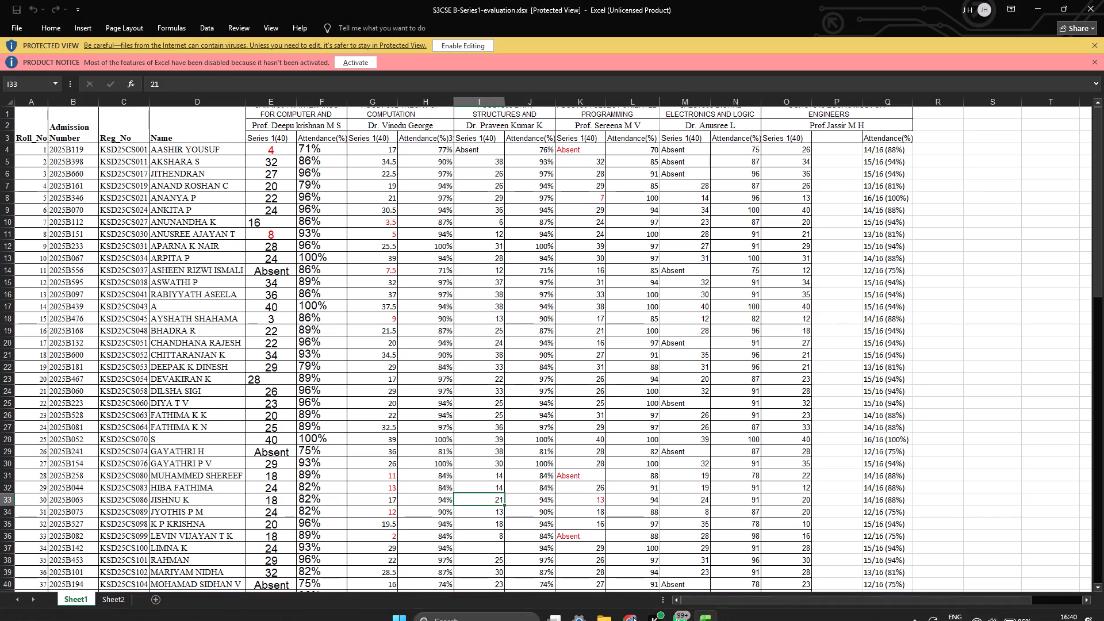
{"action": "left_click", "coordinate": [637, 609]}
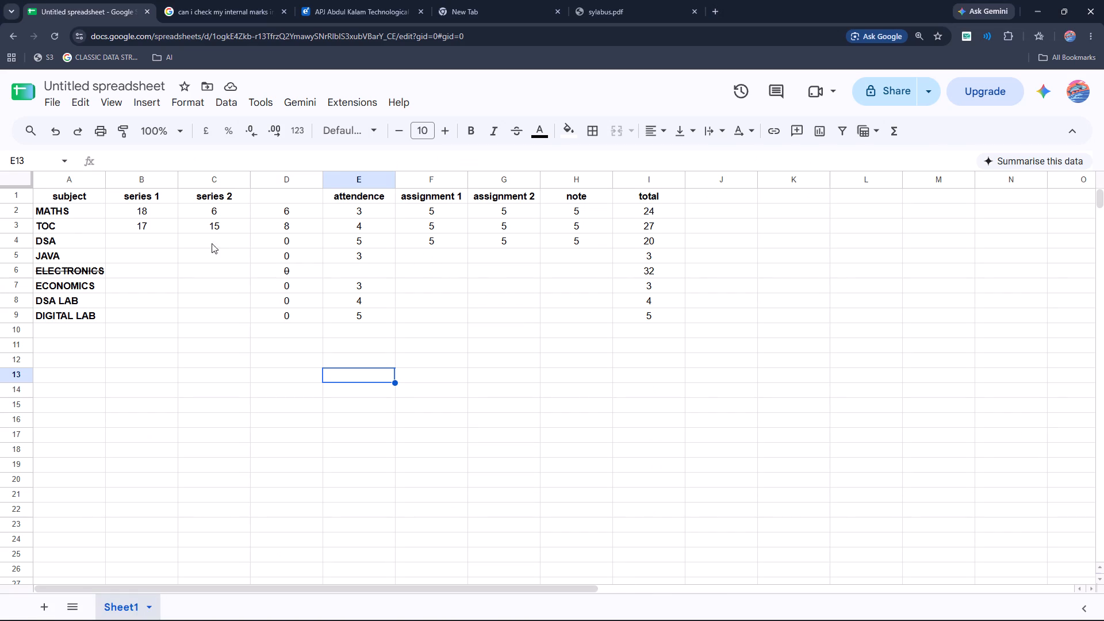
{"action": "left_click", "coordinate": [129, 240]}
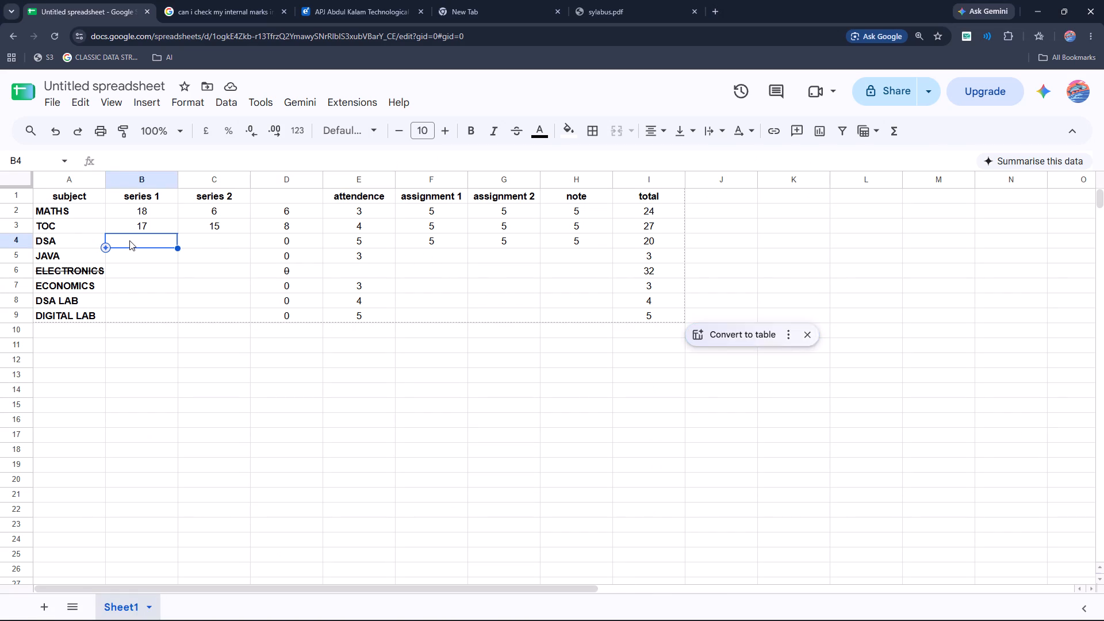
{"action": "type", "text": "21"}
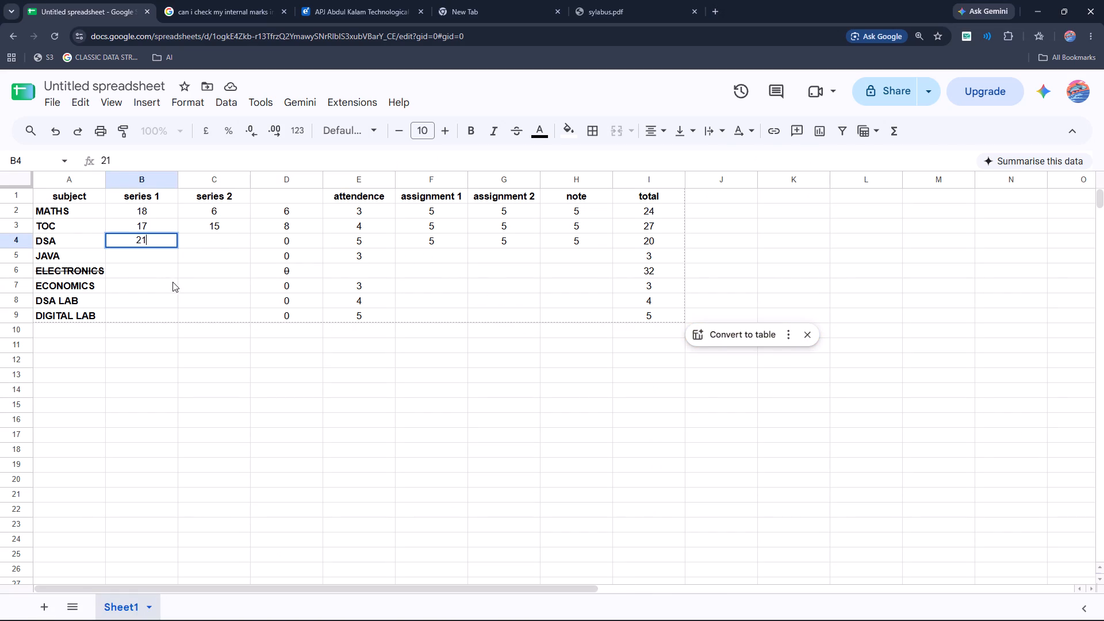
{"action": "left_click", "coordinate": [189, 371]}
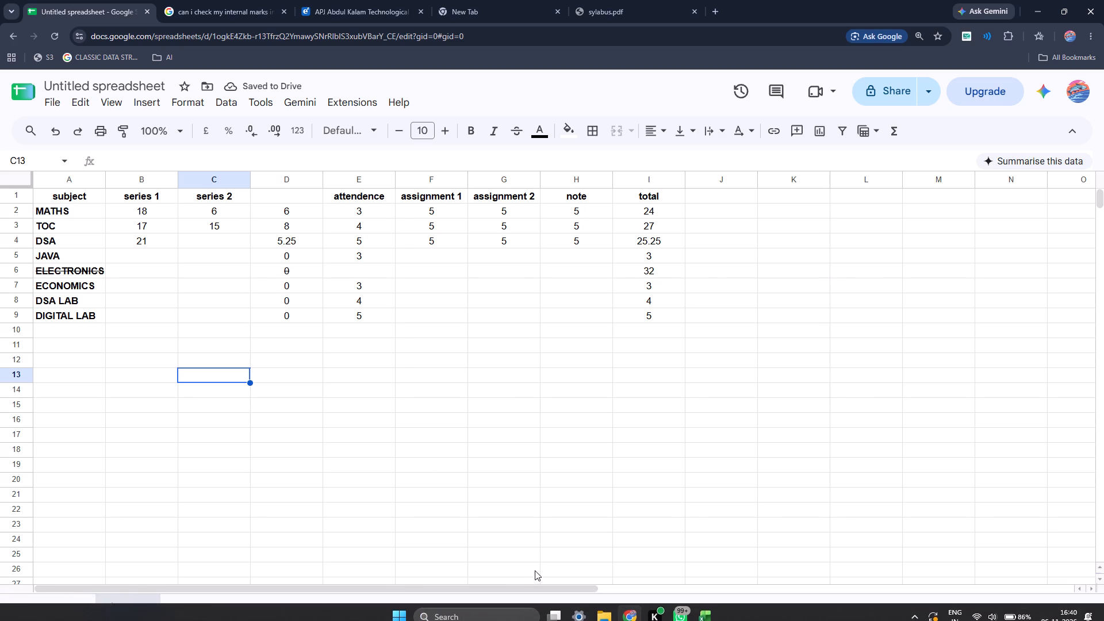
Consult row 33 in Excel again and enter series 1 marks in B5 to B7 in Google Sheets: JAVA 13, ELECTRONICS 24, ECONOMICS 20.
{"action": "left_click", "coordinate": [706, 614]}
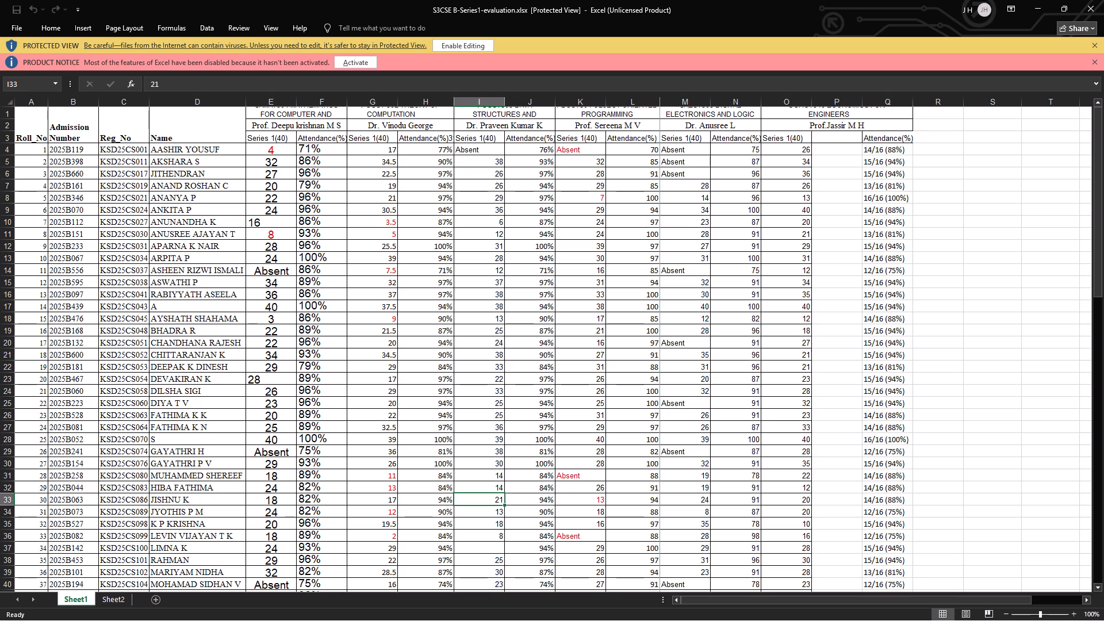
{"action": "left_click_drag", "start_coordinate": [22, 455], "coordinate": [20, 462]}
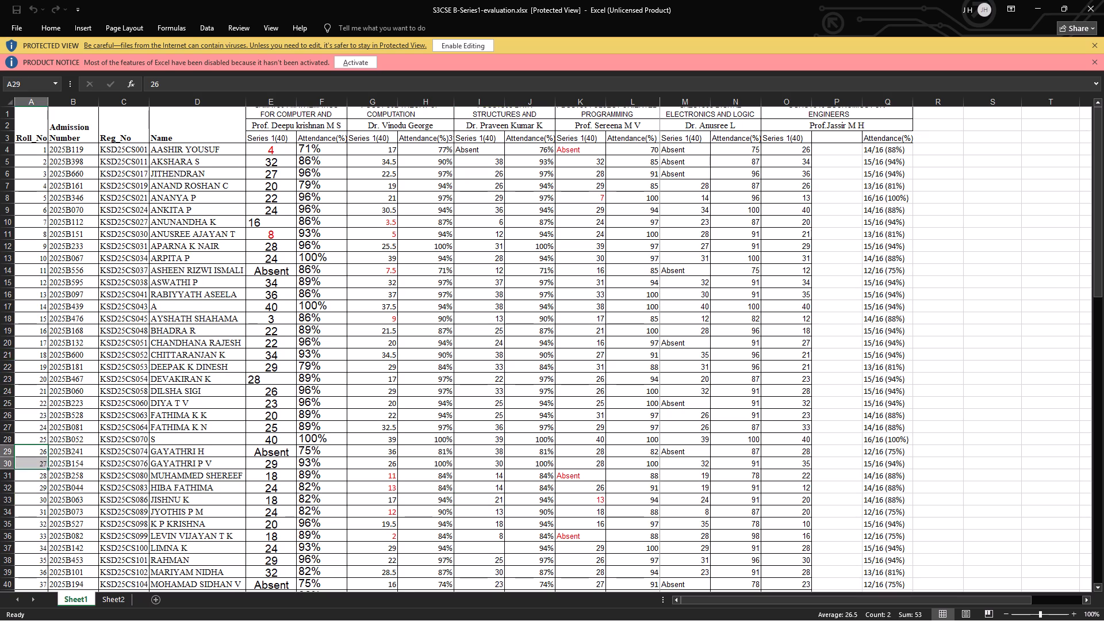
{"action": "left_click", "coordinate": [5, 500]}
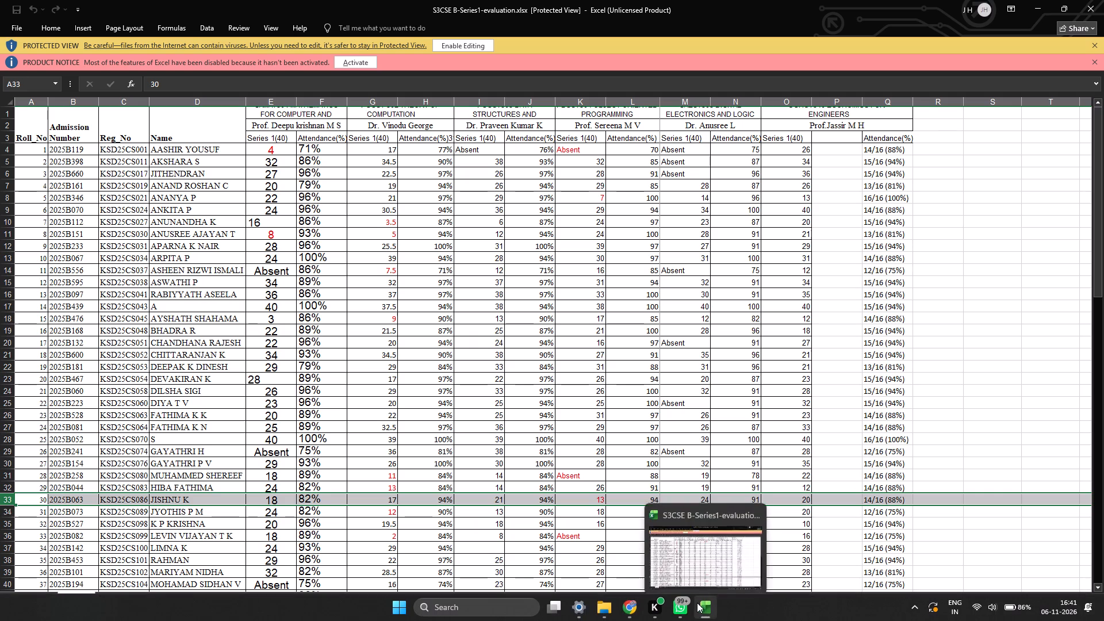
{"action": "left_click", "coordinate": [635, 607]}
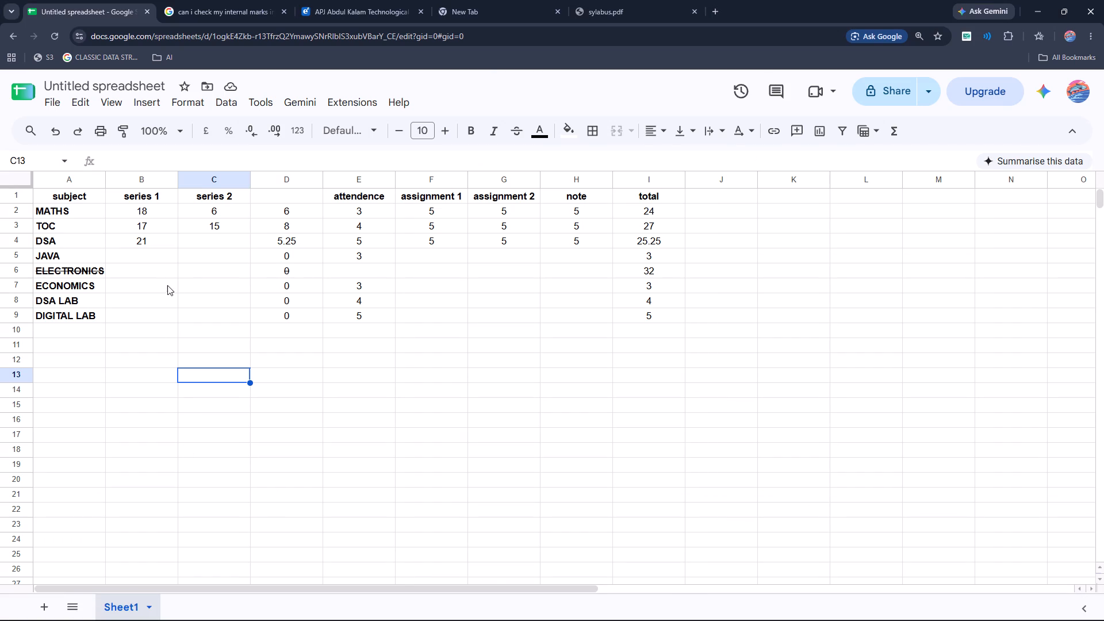
{"action": "left_click", "coordinate": [160, 255]}
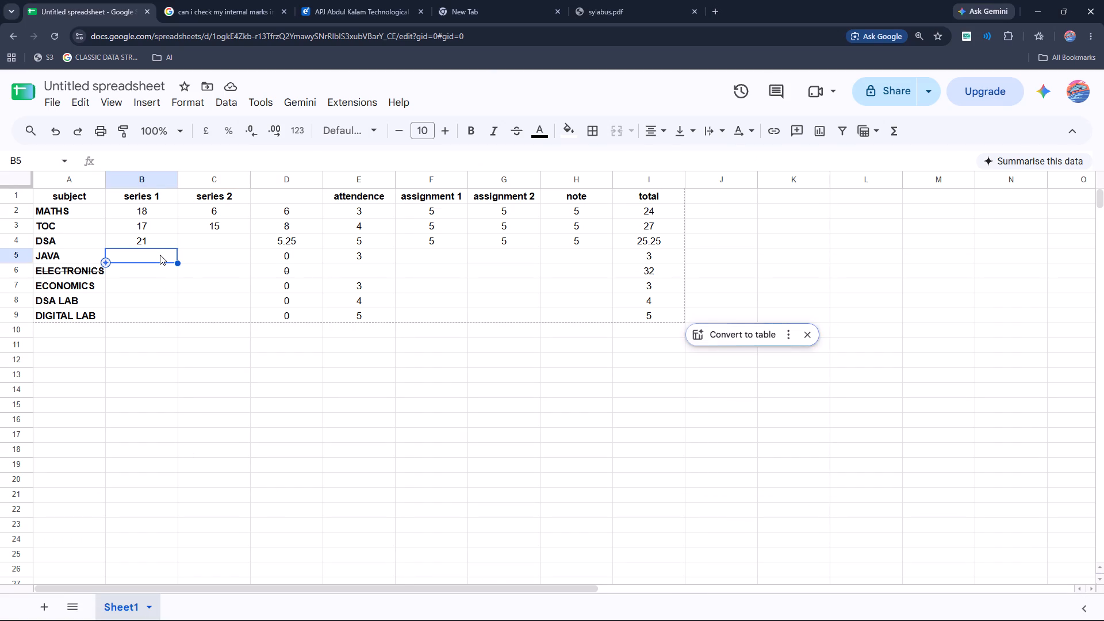
{"action": "type", "text": "13"}
{"action": "key", "text": "Return"}
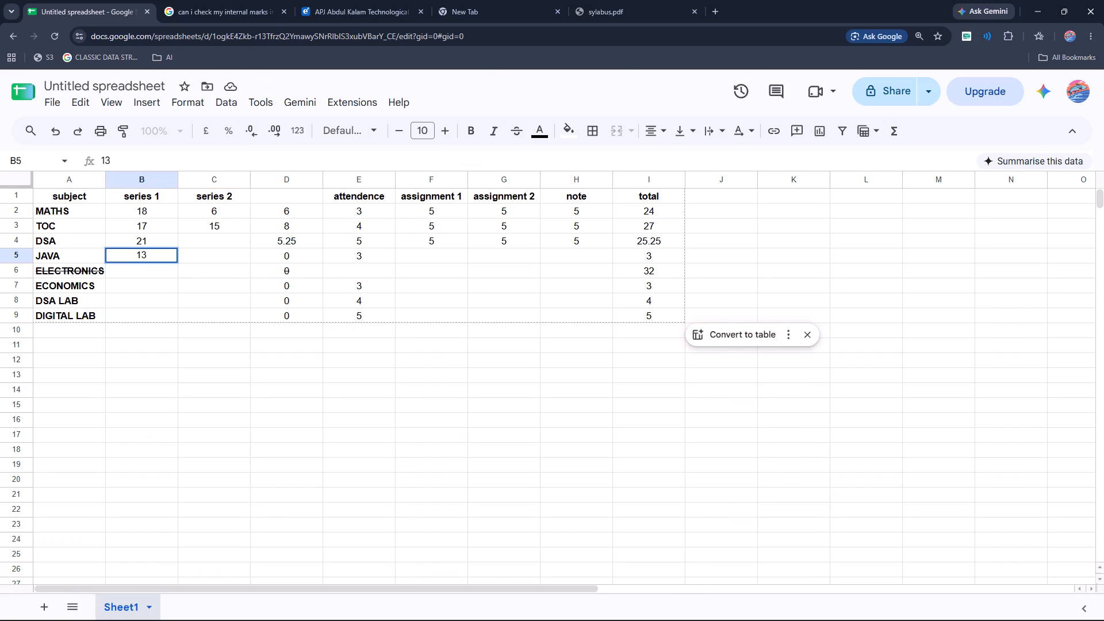
{"action": "type", "text": "24"}
{"action": "key", "text": "Return"}
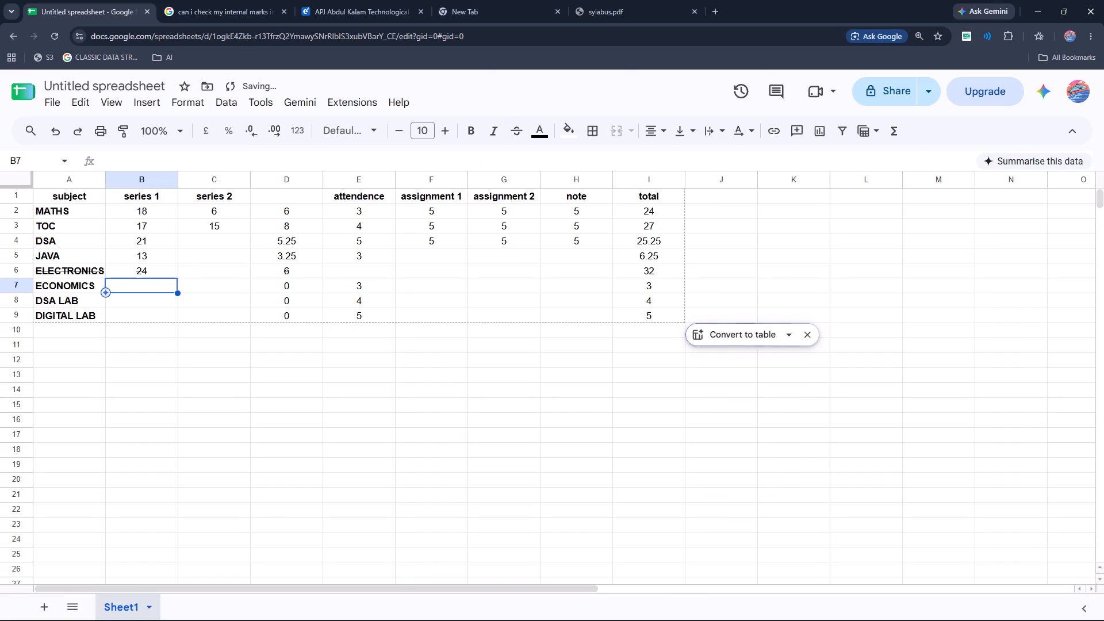
{"action": "type", "text": "20"}
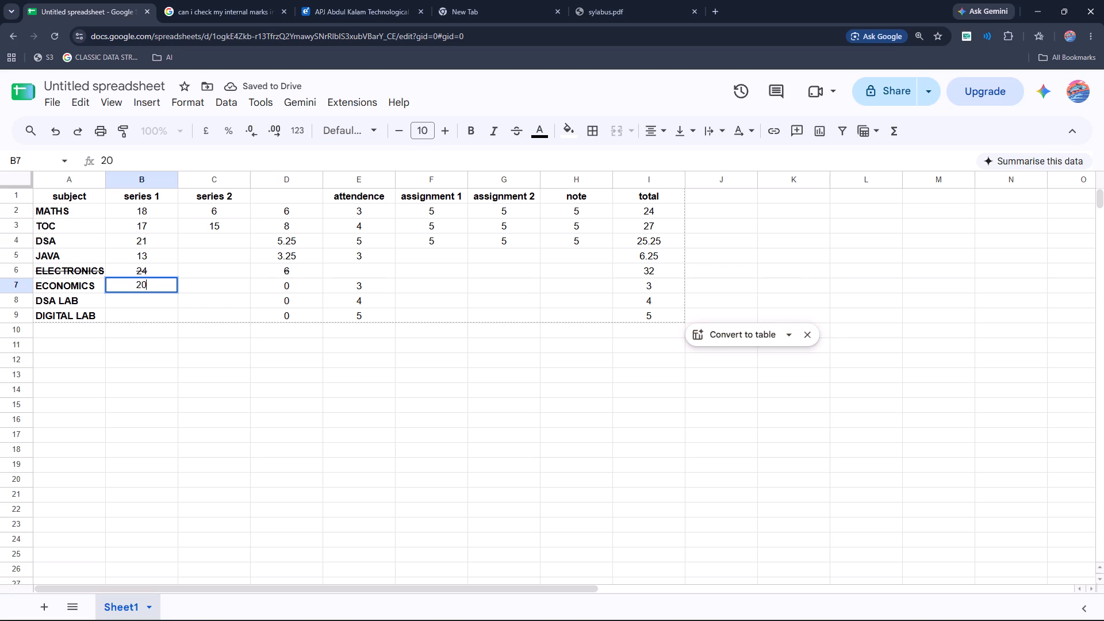
{"action": "key", "text": "Return"}
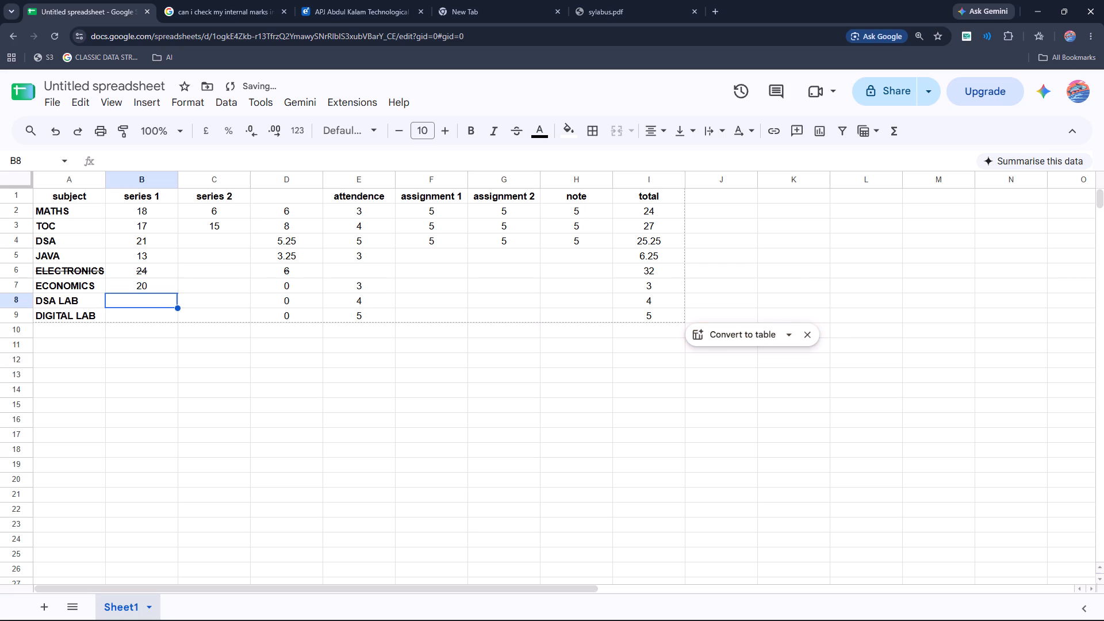
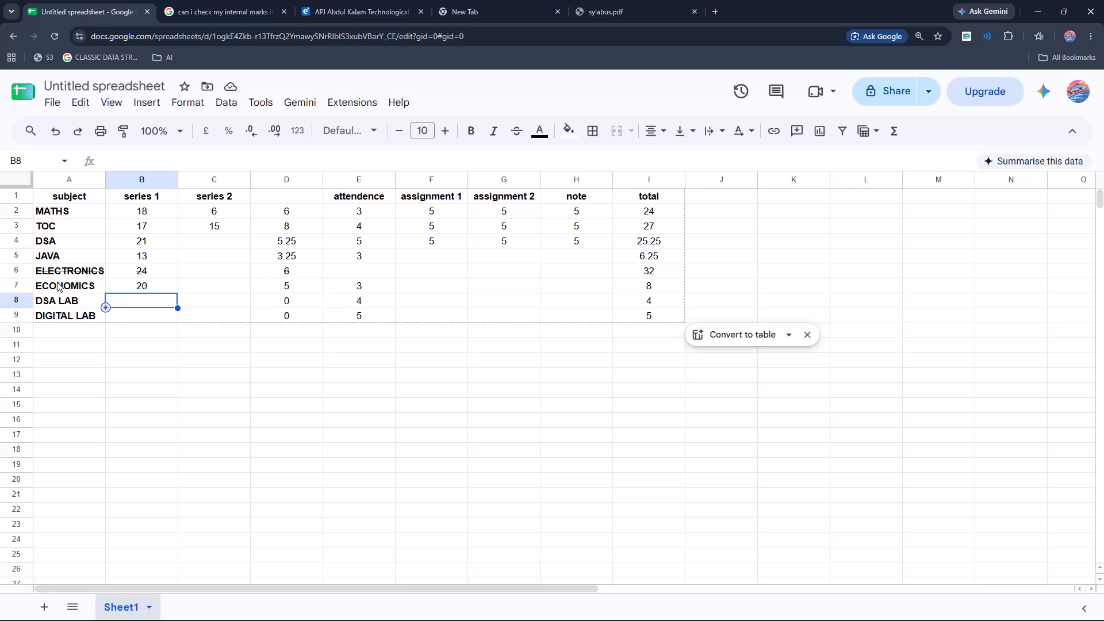
Enter the ELECTRONICS marks in row 6: series 2 as 23, and 5 each for assignment 1, assignment 2 and note.
{"action": "left_click", "coordinate": [178, 275]}
{"action": "left_click", "coordinate": [193, 269]}
{"action": "type", "text": "23"}
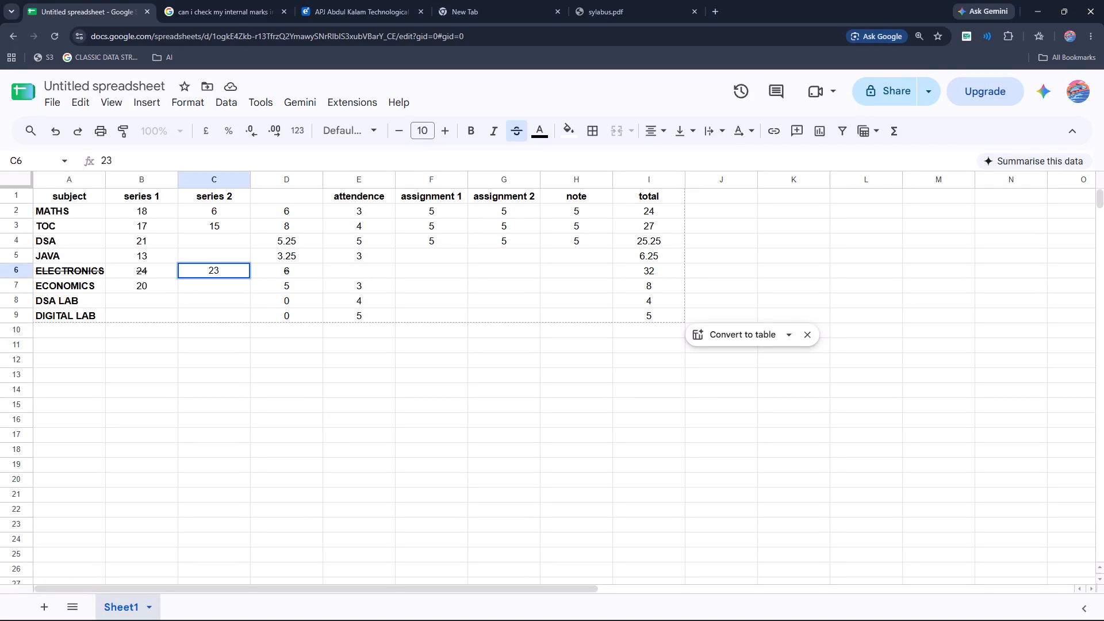
{"action": "key", "text": "Right"}
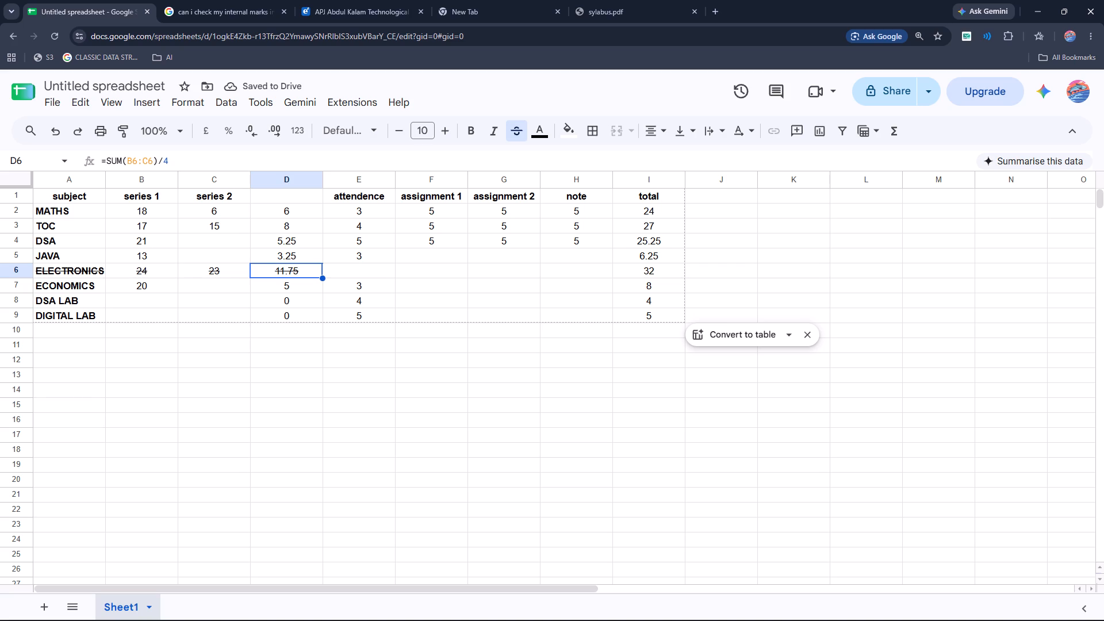
{"action": "key", "text": "Right"}
{"action": "key", "text": "Right"}
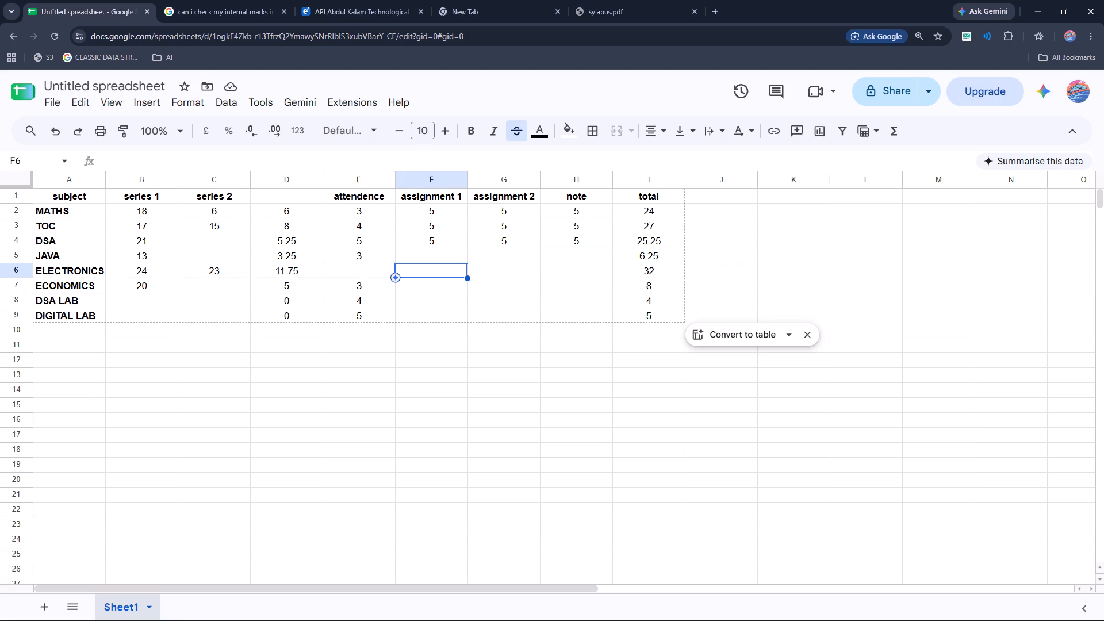
{"action": "key", "text": "5"}
{"action": "key", "text": "Right"}
{"action": "key", "text": "5"}
{"action": "key", "text": "Right"}
{"action": "key", "text": "5"}
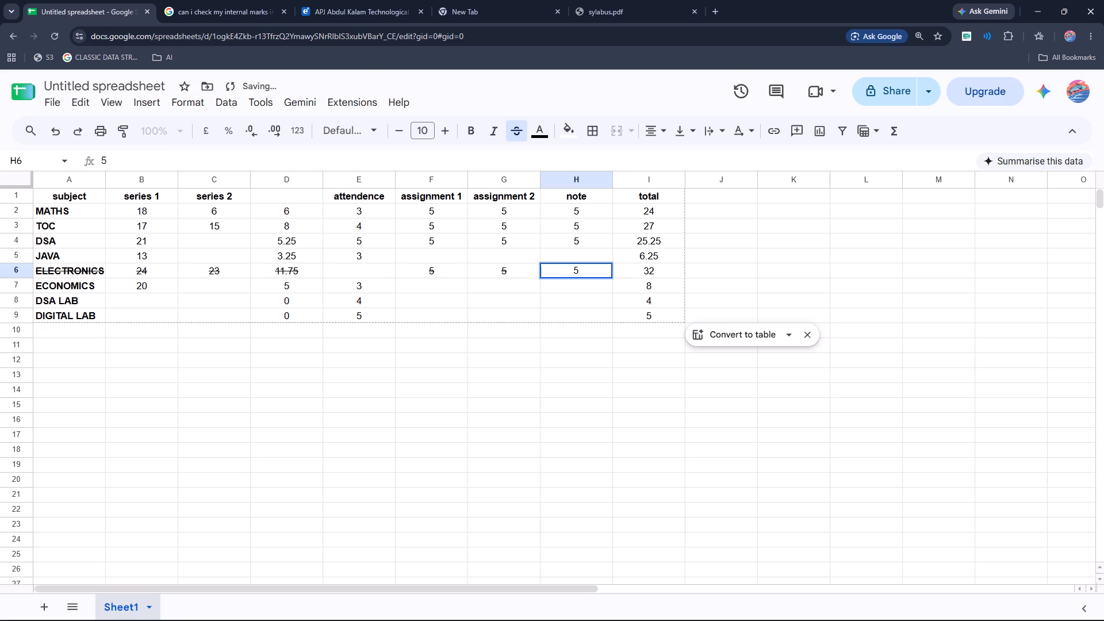
{"action": "key", "text": "Left"}
{"action": "key", "text": "Left"}
{"action": "key", "text": "Left"}
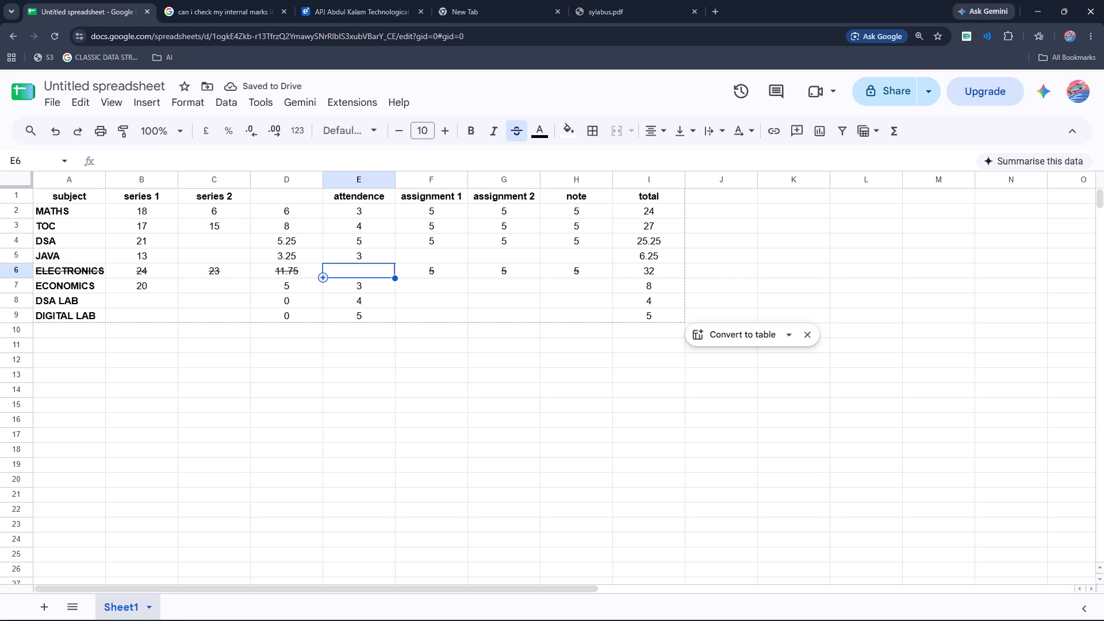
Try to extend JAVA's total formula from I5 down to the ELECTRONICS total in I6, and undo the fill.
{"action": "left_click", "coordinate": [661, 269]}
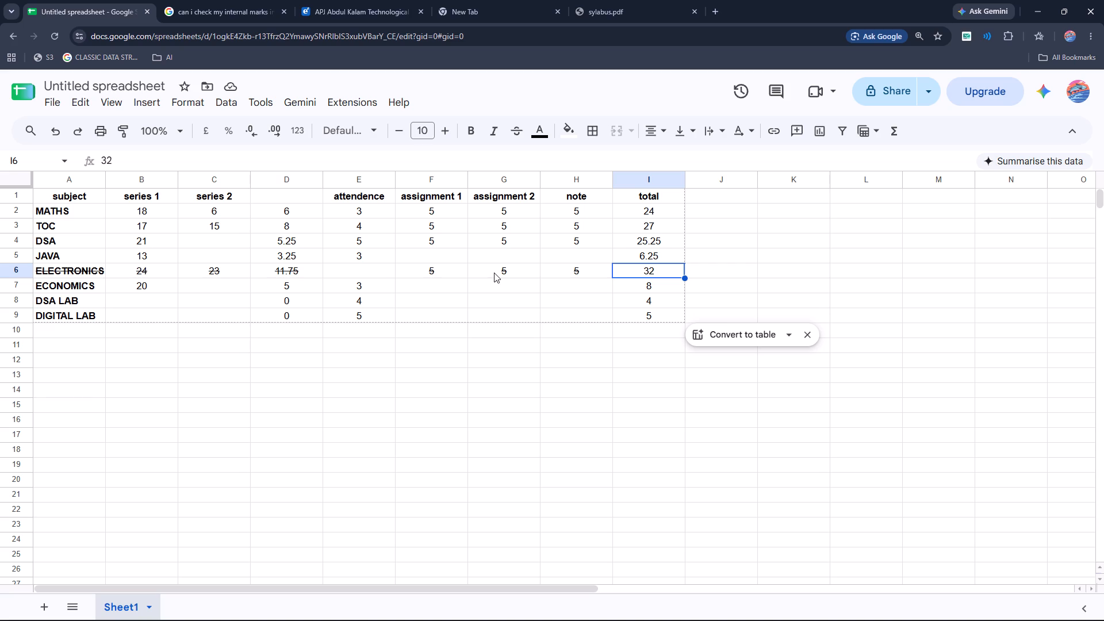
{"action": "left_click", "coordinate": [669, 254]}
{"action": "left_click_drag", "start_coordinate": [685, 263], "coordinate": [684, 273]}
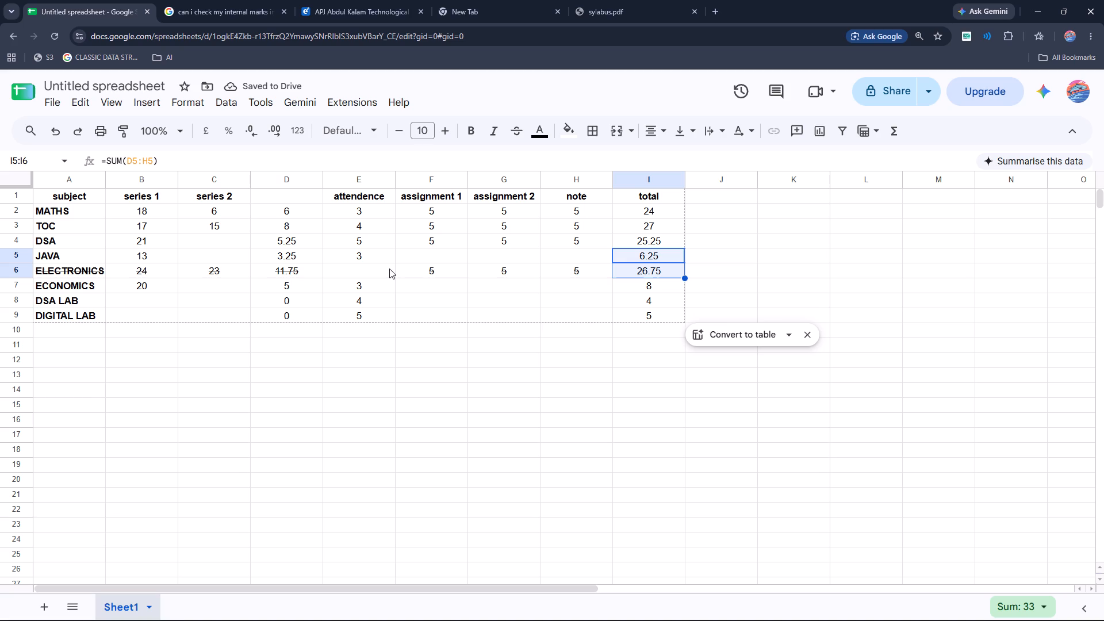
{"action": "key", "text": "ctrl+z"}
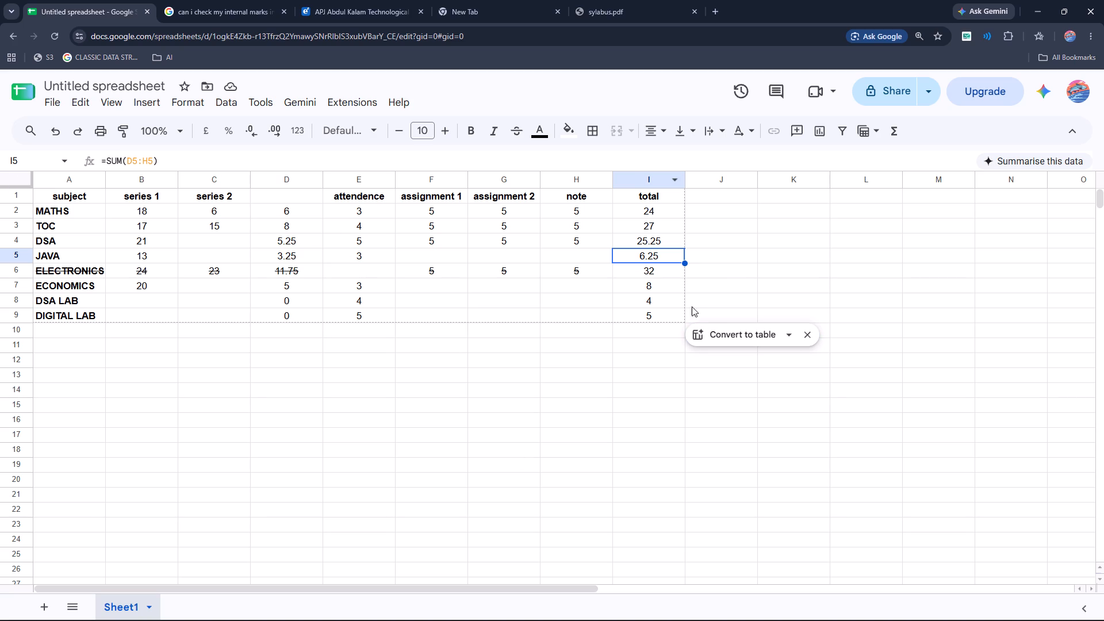
Fill the TOC subject cell A3 with the standard green colour.
{"action": "left_click", "coordinate": [759, 209]}
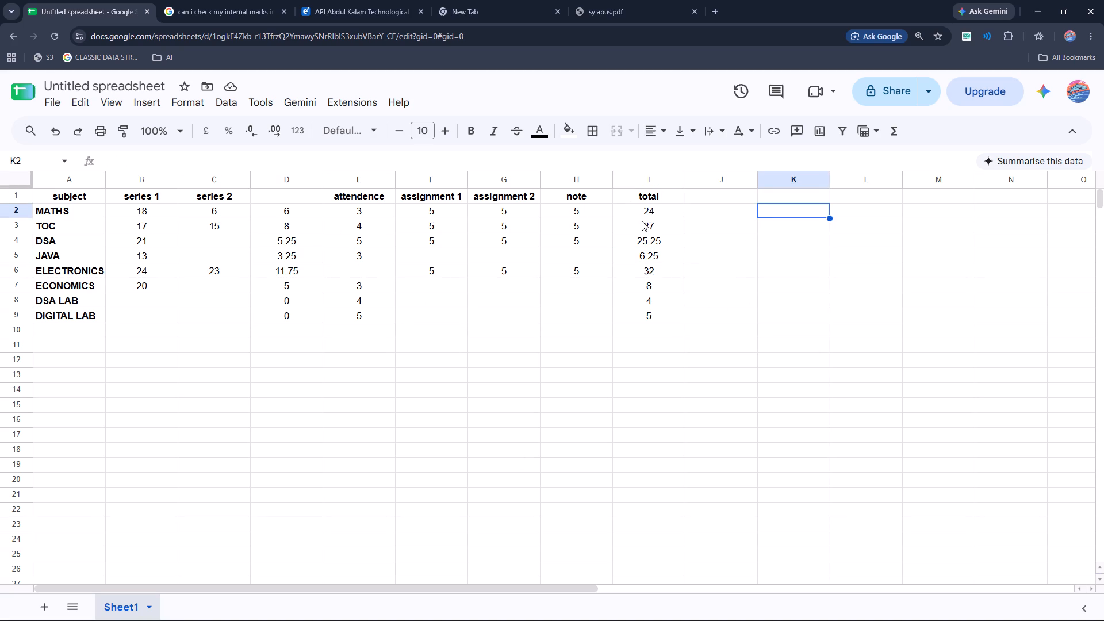
{"action": "left_click", "coordinate": [638, 229]}
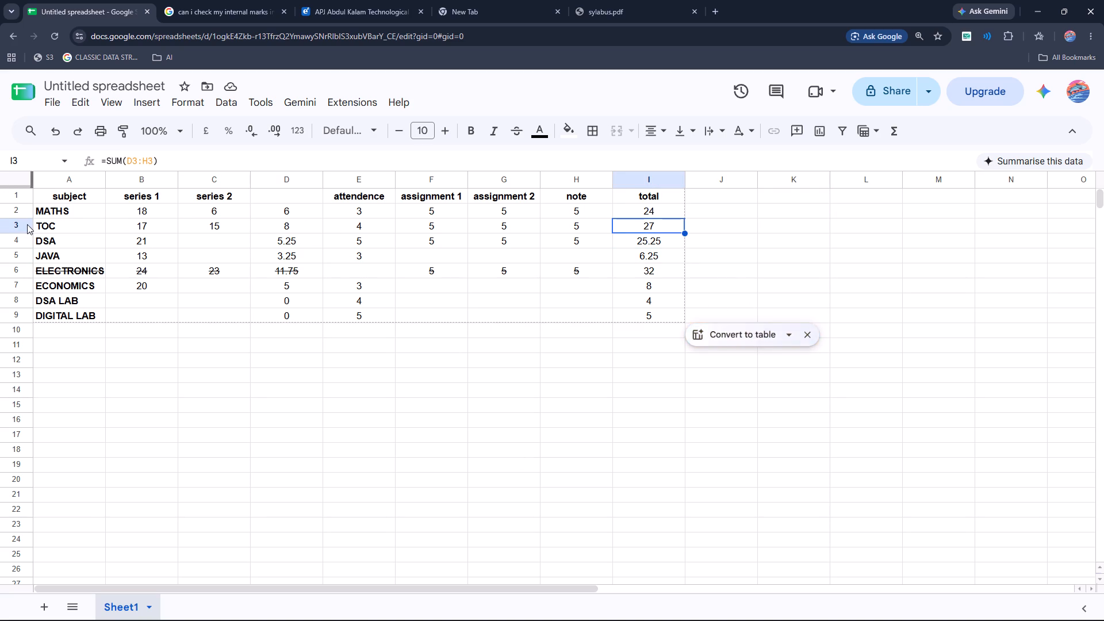
{"action": "left_click", "coordinate": [25, 224]}
{"action": "left_click", "coordinate": [43, 228]}
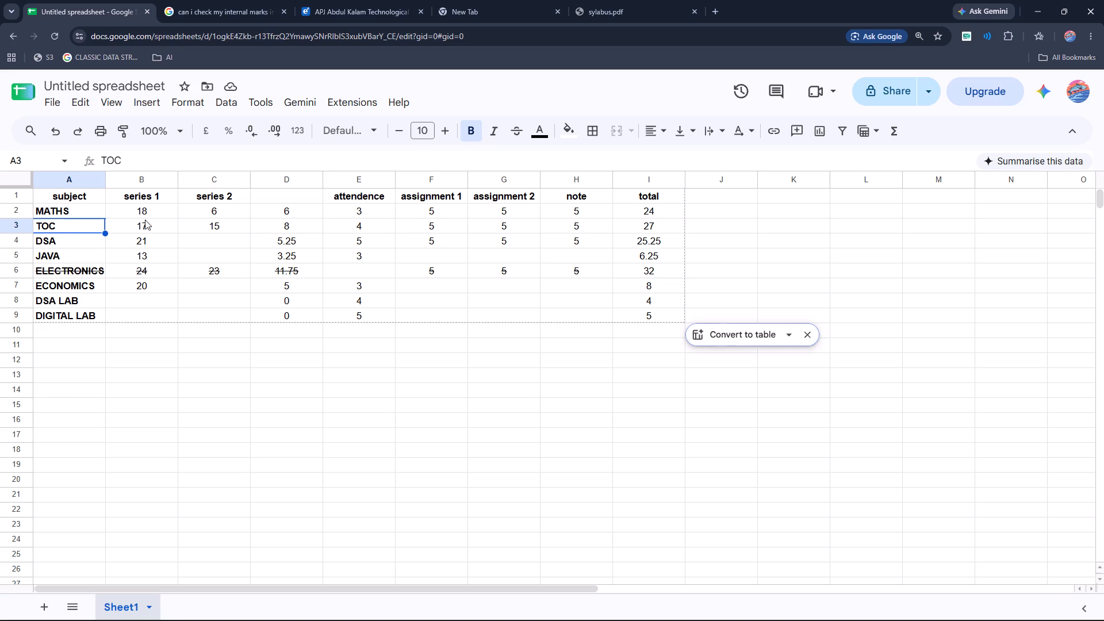
{"action": "left_click", "coordinate": [575, 132]}
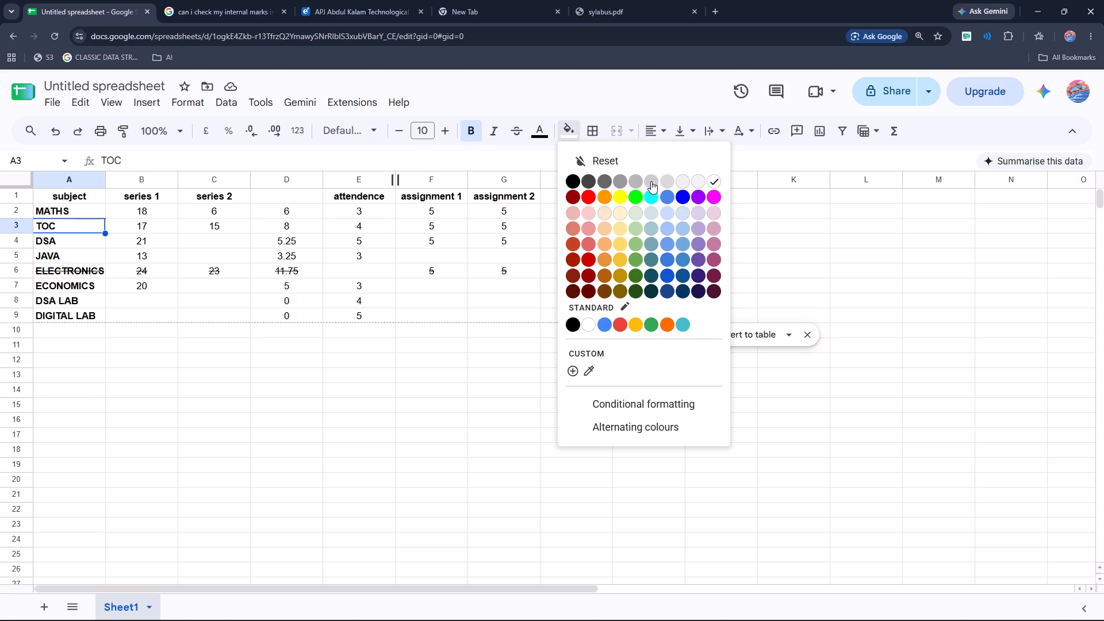
{"action": "left_click", "coordinate": [684, 184]}
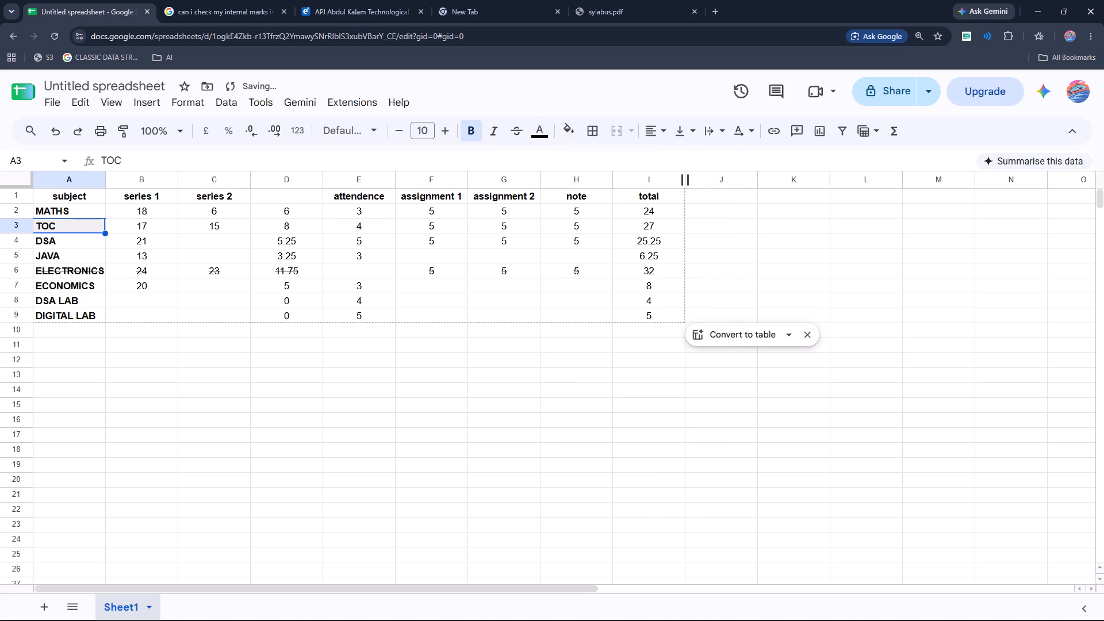
{"action": "left_click", "coordinate": [565, 129]}
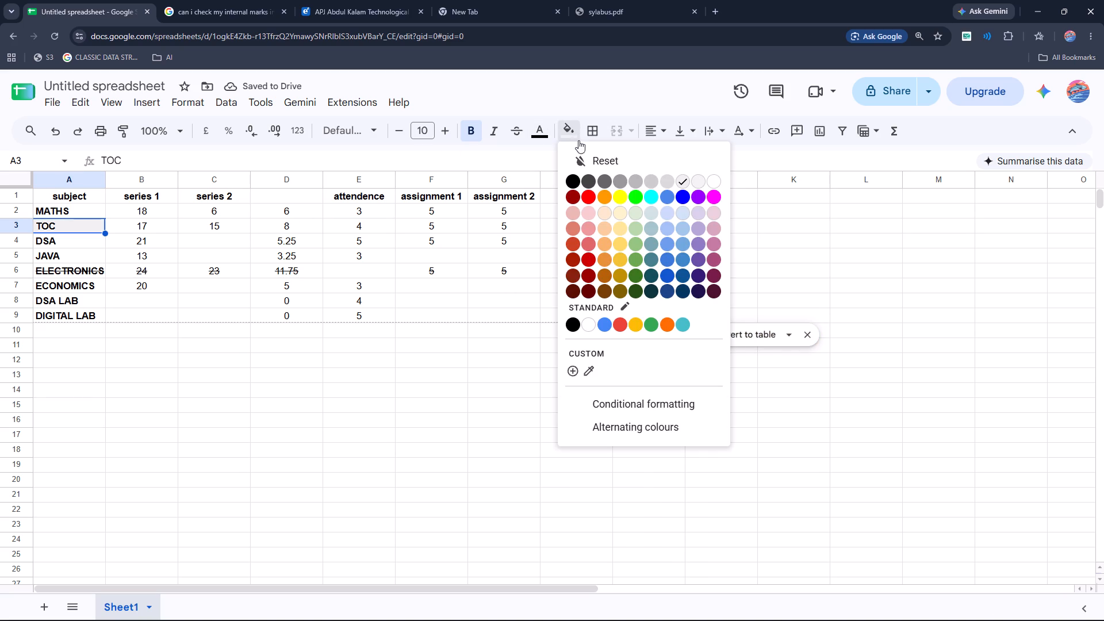
{"action": "left_click", "coordinate": [650, 321]}
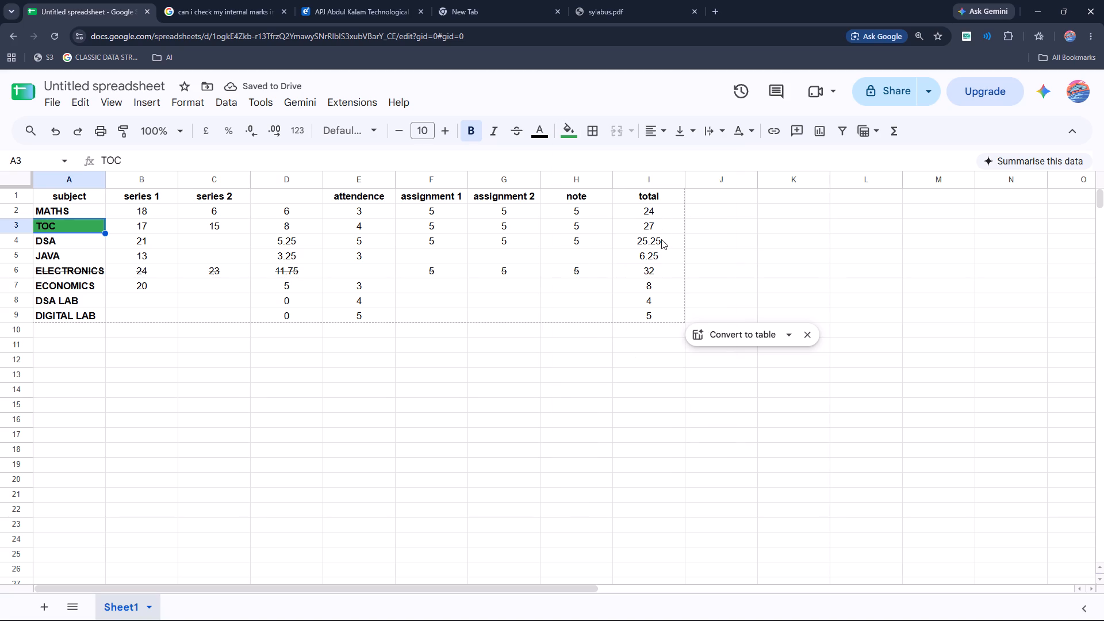
Fill the ELECTRONICS subject cell A6 with the same standard green colour.
{"action": "left_click", "coordinate": [652, 271]}
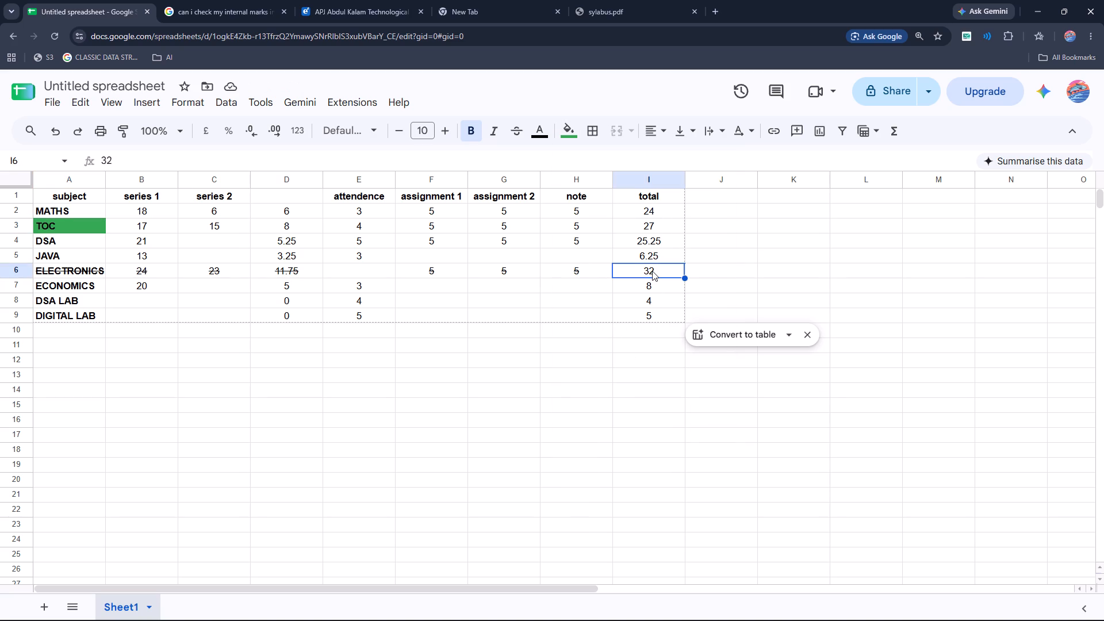
{"action": "left_click", "coordinate": [95, 267]}
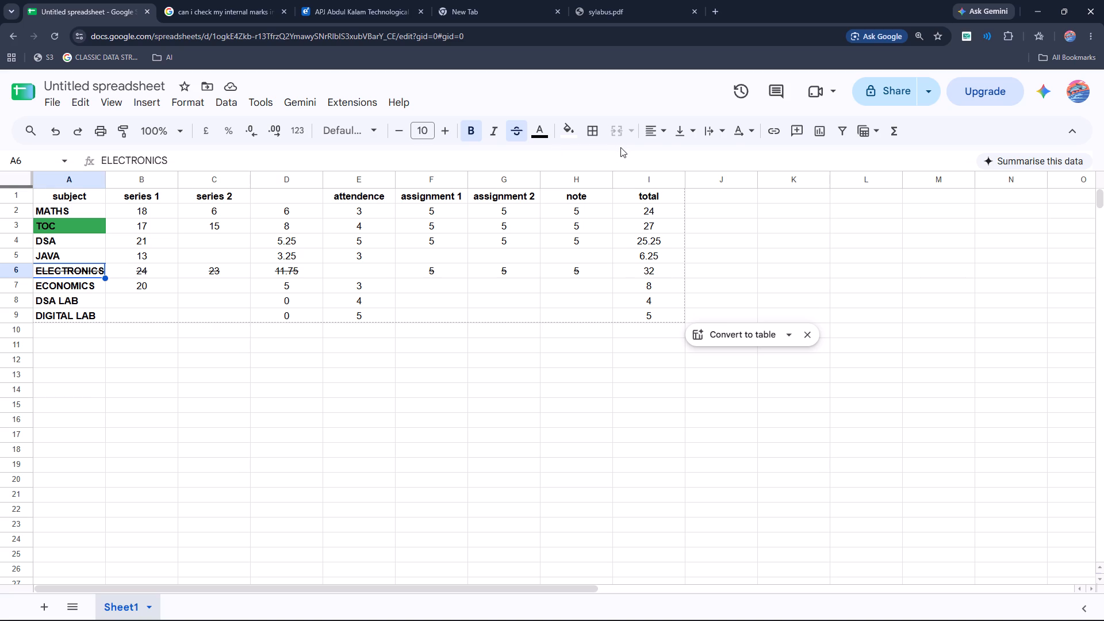
{"action": "left_click", "coordinate": [573, 122]}
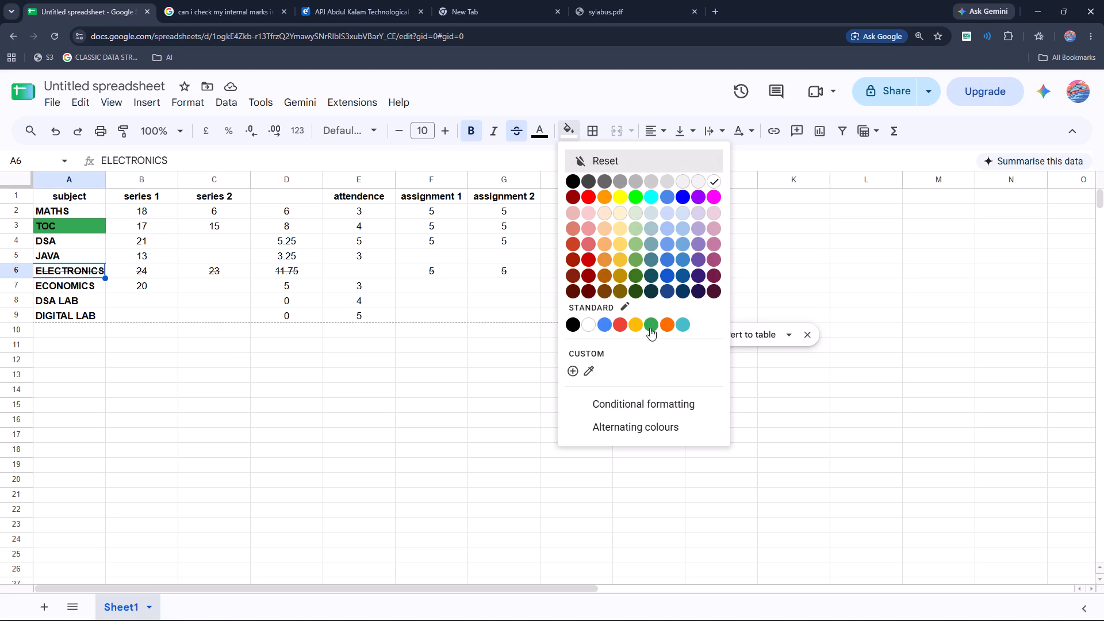
{"action": "left_click", "coordinate": [650, 328]}
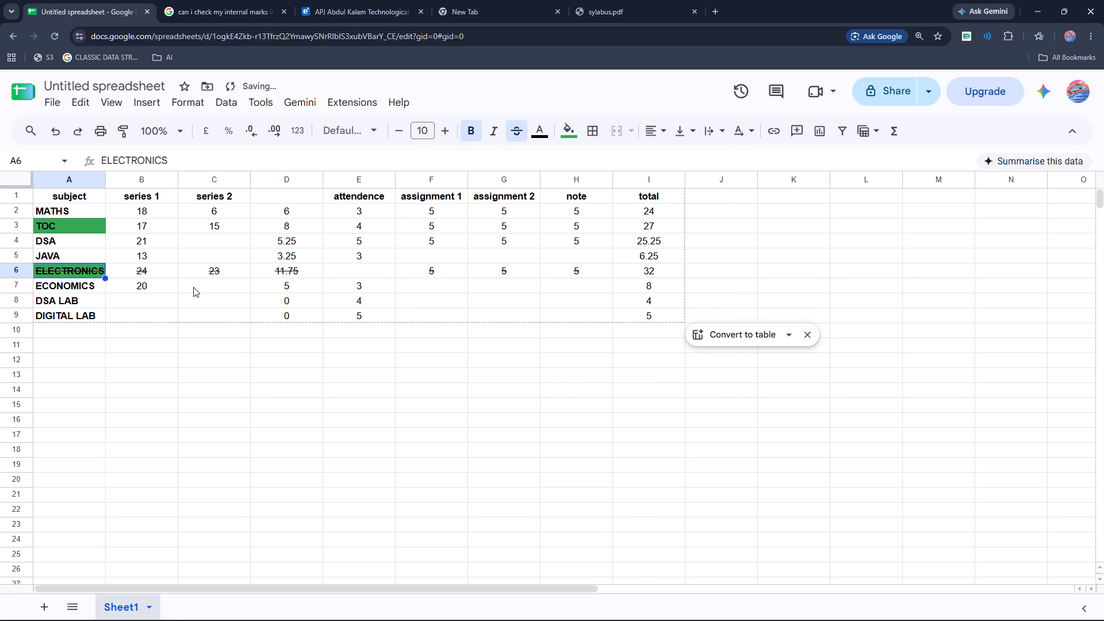
Enter 5 each for note, assignment 2 and assignment 1 in the ECONOMICS row, cells H7, G7 and F7.
{"action": "left_click", "coordinate": [193, 287]}
{"action": "left_click", "coordinate": [444, 286]}
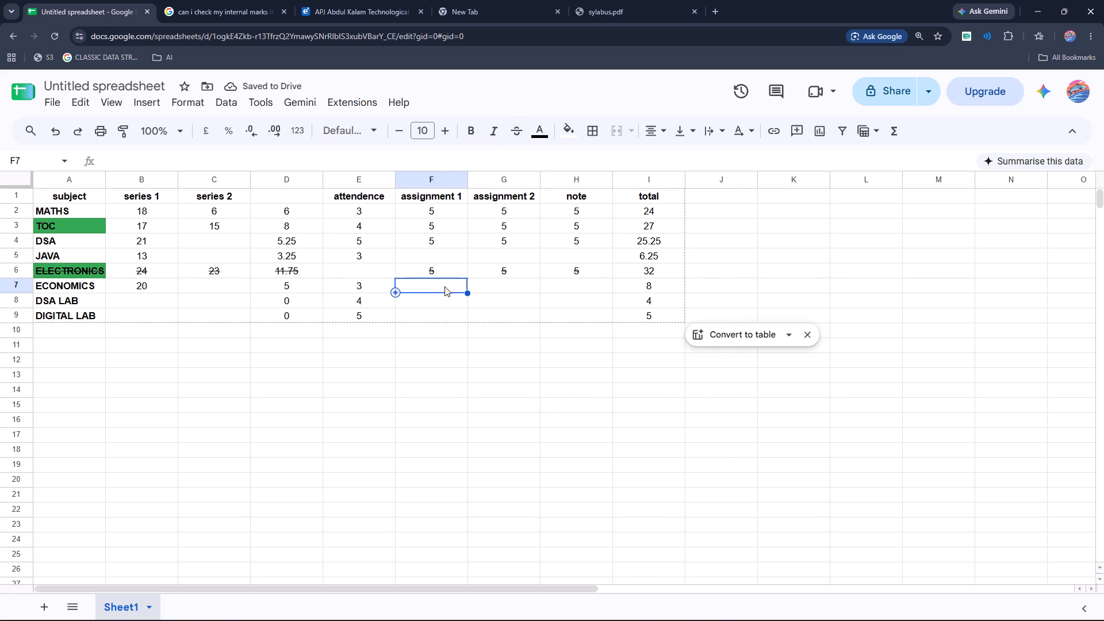
{"action": "left_click", "coordinate": [499, 288]}
{"action": "left_click", "coordinate": [575, 288]}
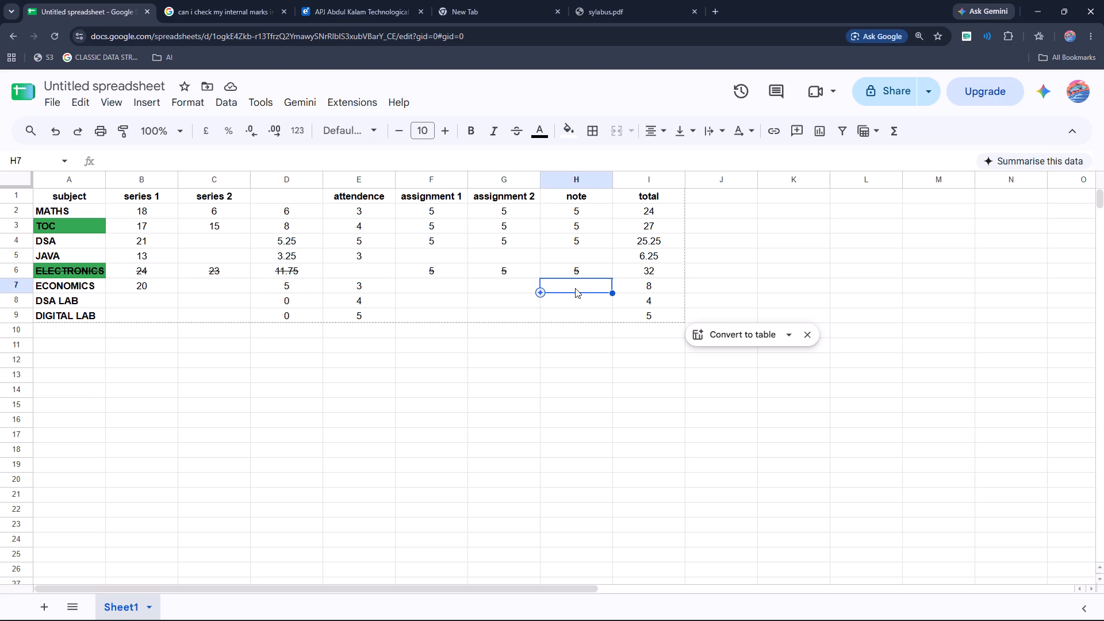
{"action": "key", "text": "5"}
{"action": "key", "text": "Left"}
{"action": "key", "text": "5"}
{"action": "key", "text": "Left"}
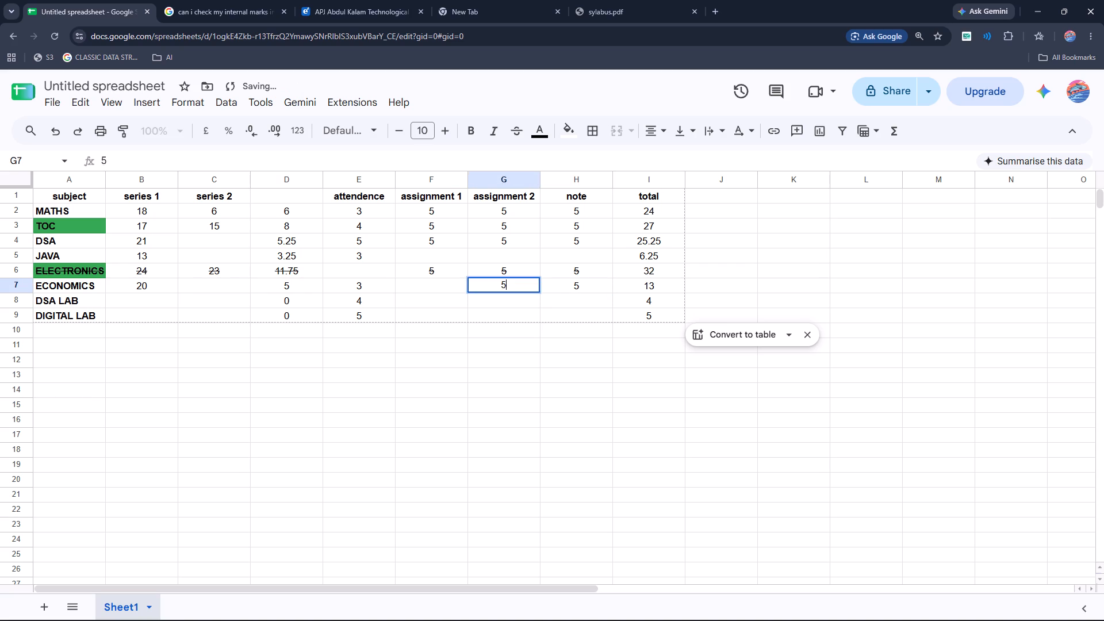
{"action": "key", "text": "5"}
{"action": "key", "text": "Left"}
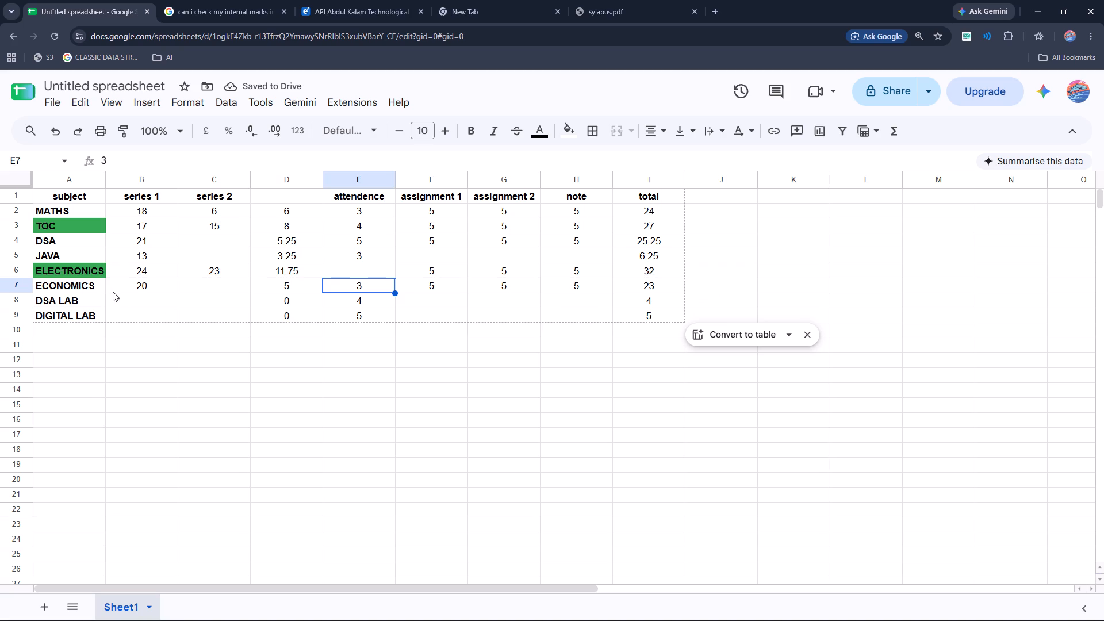
Fill the ECONOMICS subject cell A7 with the standard green colour.
{"action": "left_click", "coordinate": [89, 285]}
{"action": "left_click", "coordinate": [574, 132]}
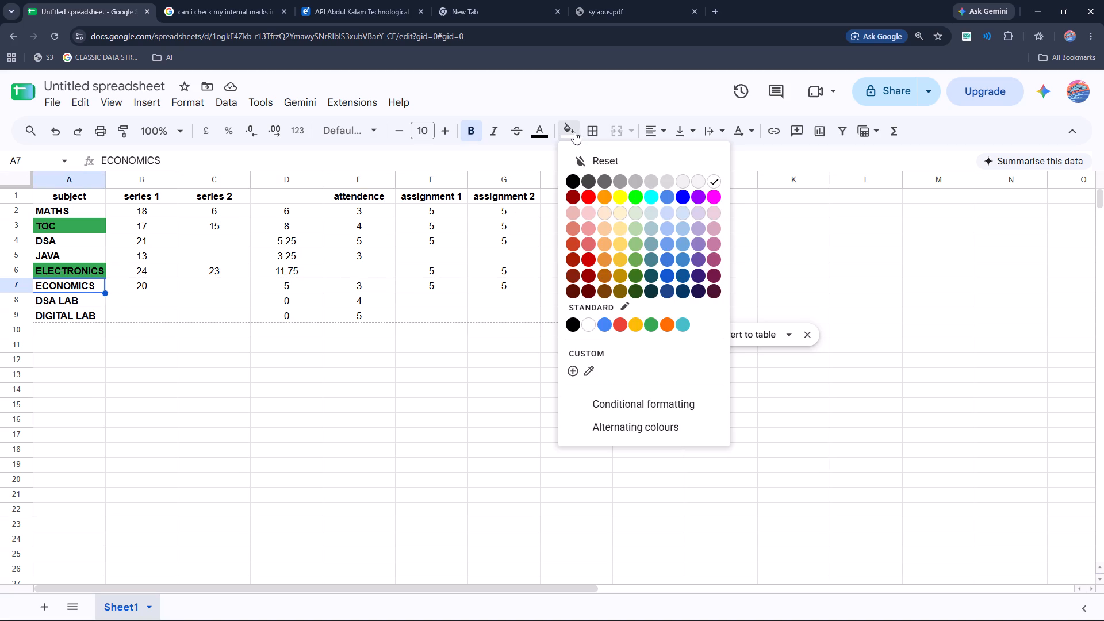
{"action": "left_click", "coordinate": [657, 328]}
{"action": "left_click", "coordinate": [412, 379]}
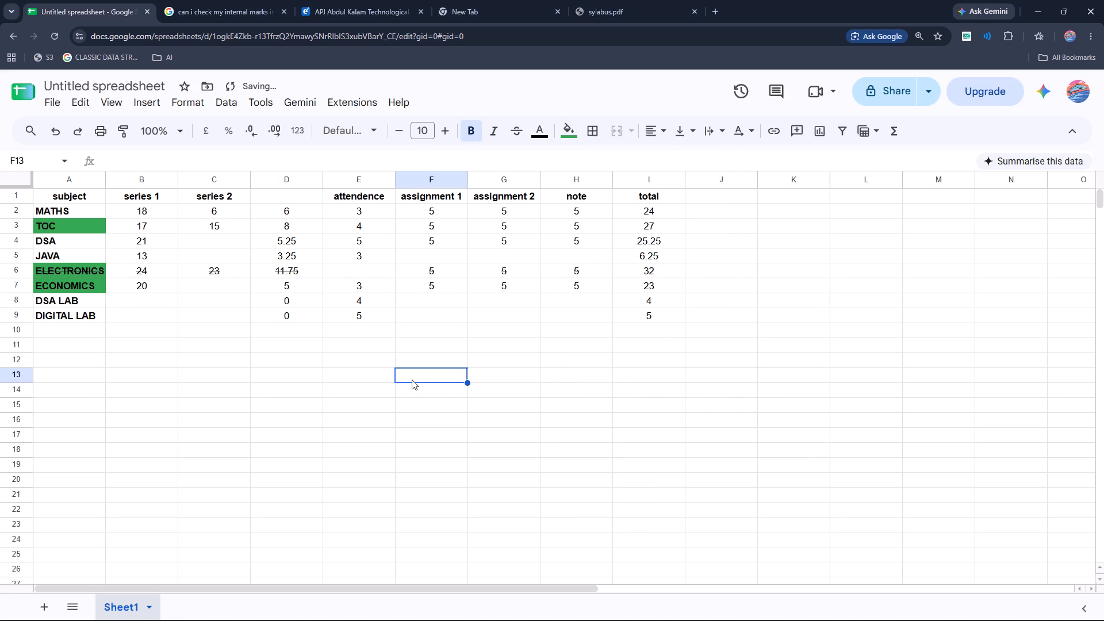
Close the Chrome window containing the marks spreadsheet.
{"action": "left_click", "coordinate": [1103, 0]}
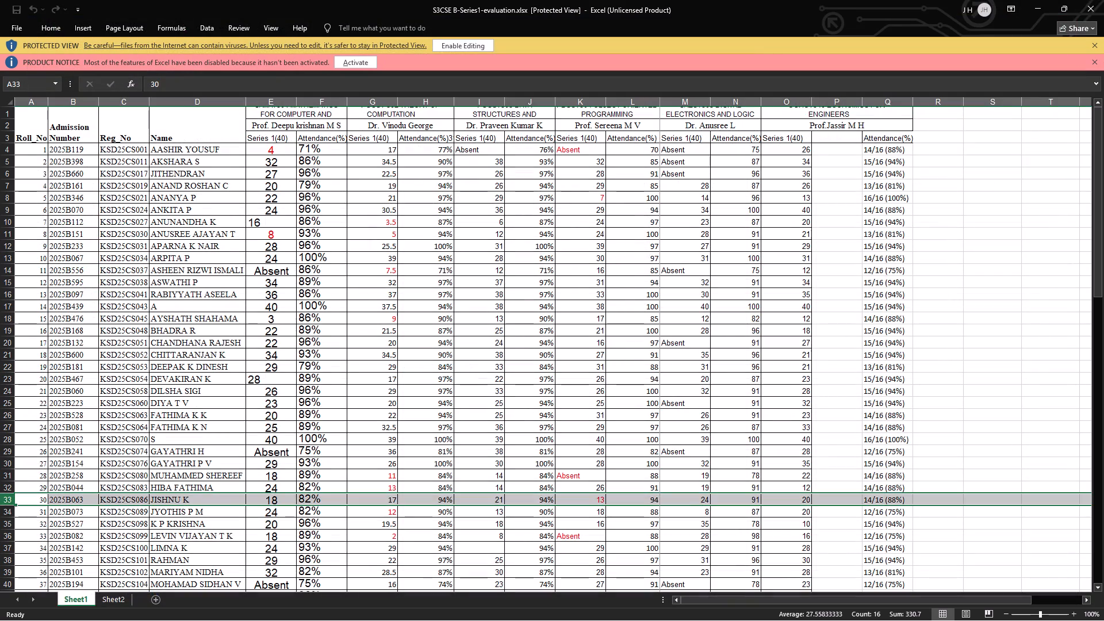
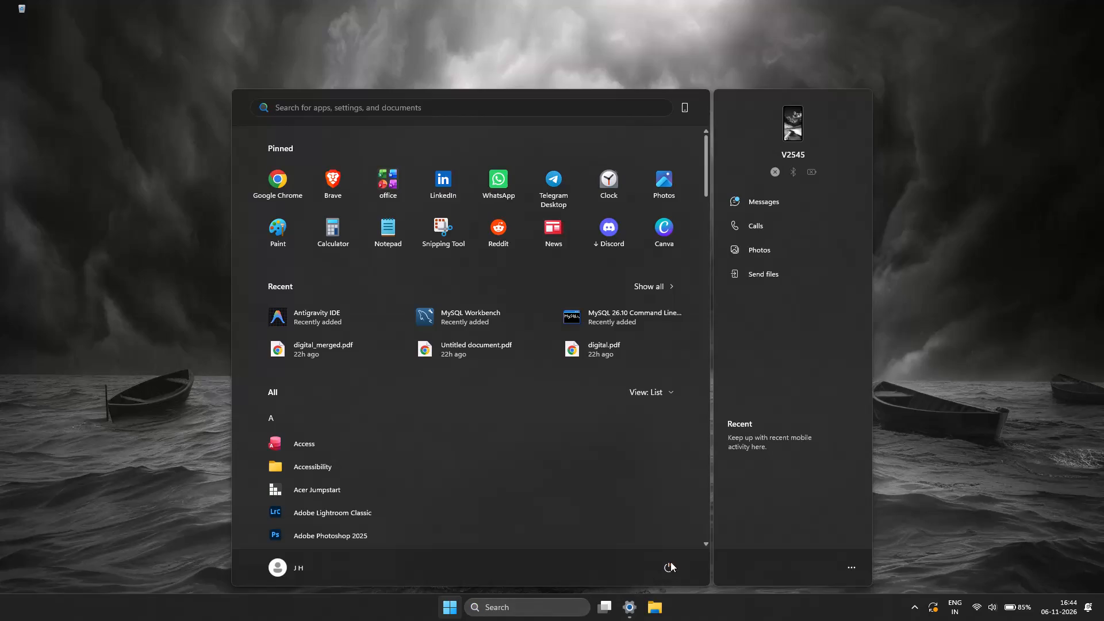
Shut down the computer with the option that installs the pending updates first.
{"action": "left_click", "coordinate": [677, 558]}
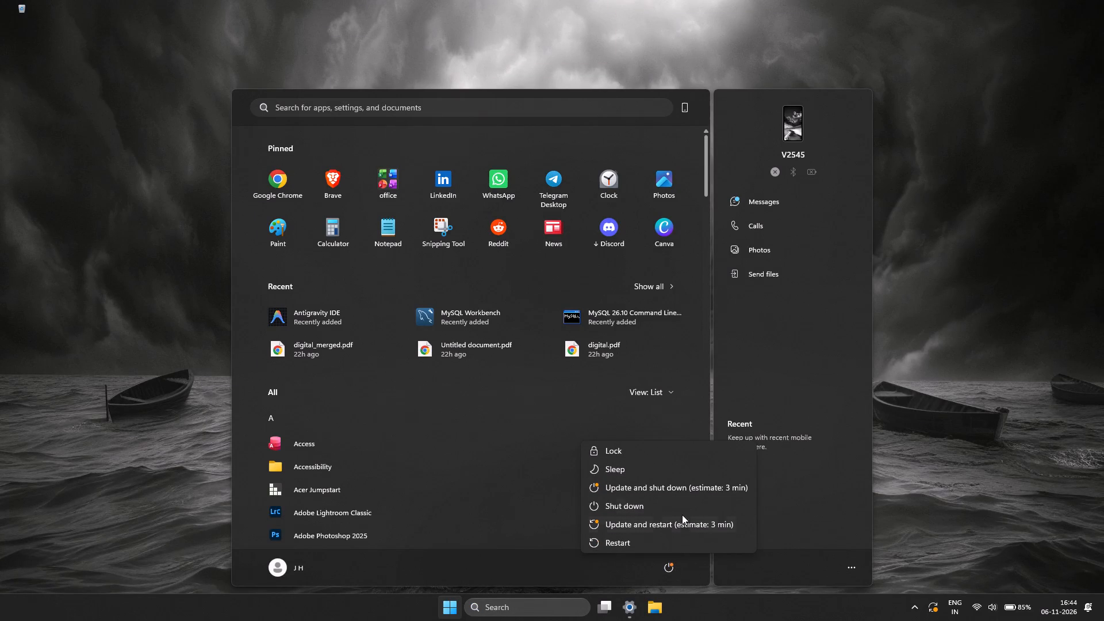
{"action": "left_click", "coordinate": [691, 484]}
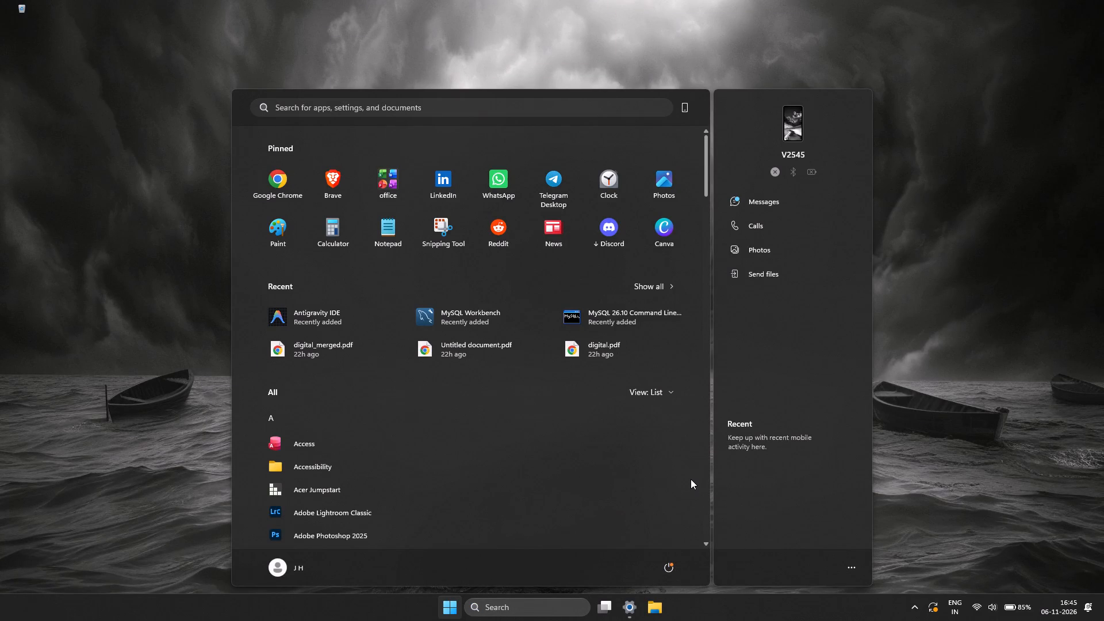